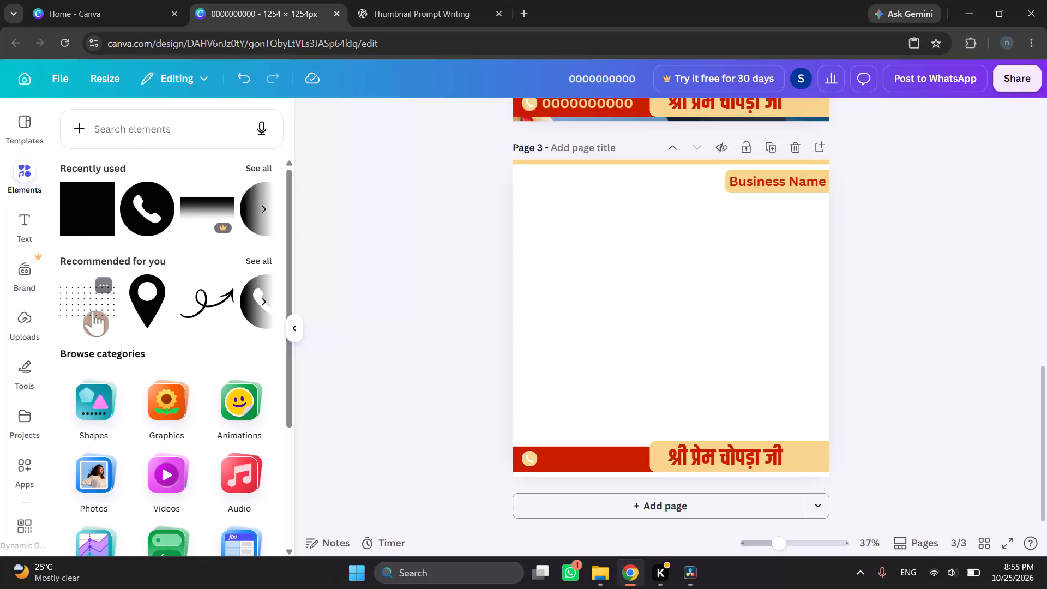
Place the dot pattern against page 3's left edge and duplicate it three times.
left_click_drag(663, 328, 621, 328)
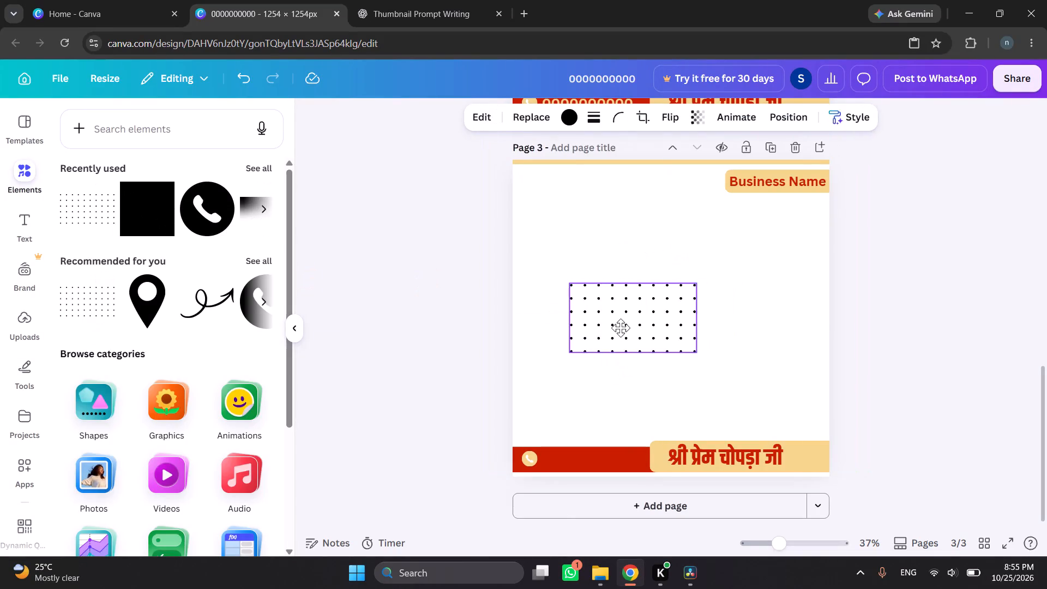
left_click_drag(621, 328, 571, 328)
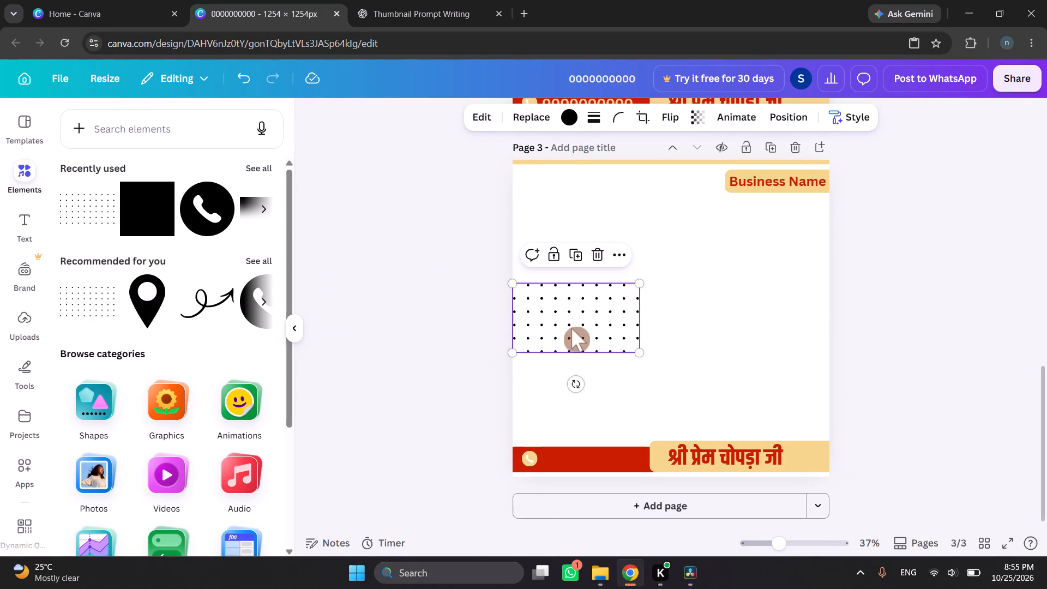
left_click(575, 260)
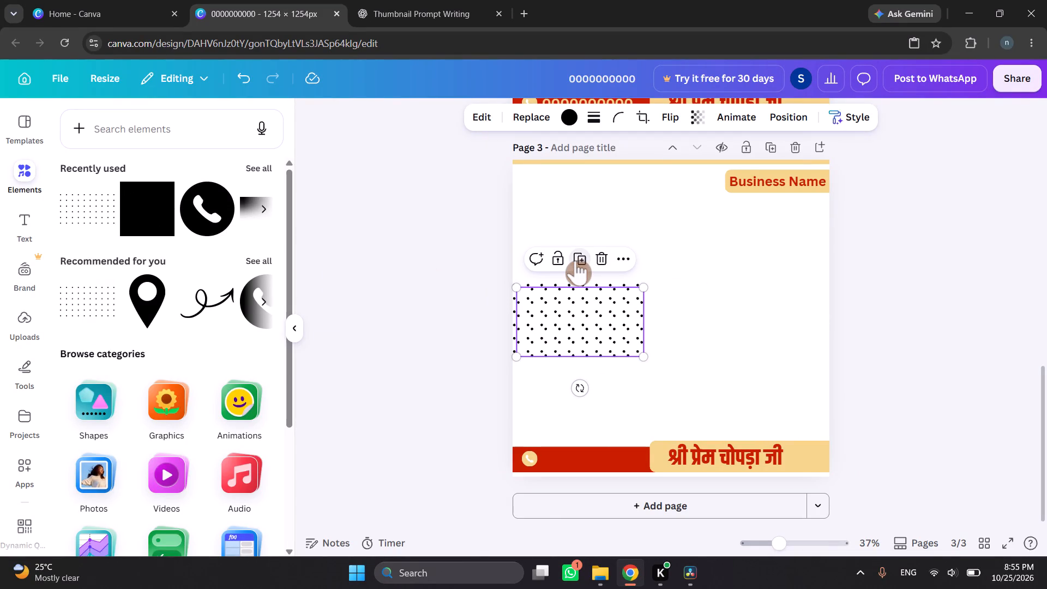
left_click(575, 260)
left_click(575, 260)
Arrange the four dot patterns on page 3 into a two-by-two block starting at the page's left edge.
left_click_drag(600, 335, 731, 326)
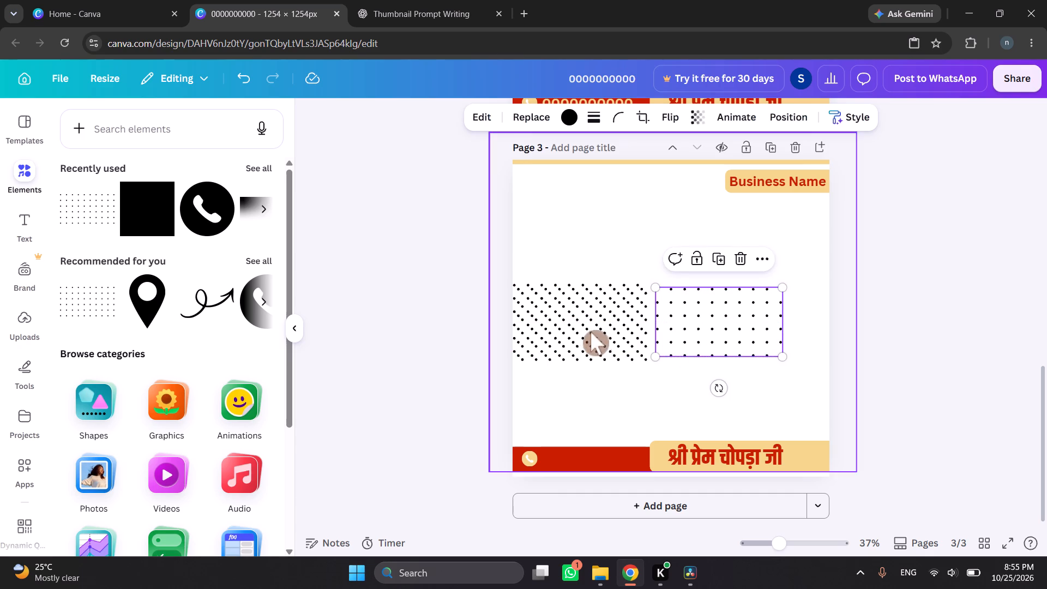
left_click_drag(588, 331, 581, 242)
left_click(634, 306)
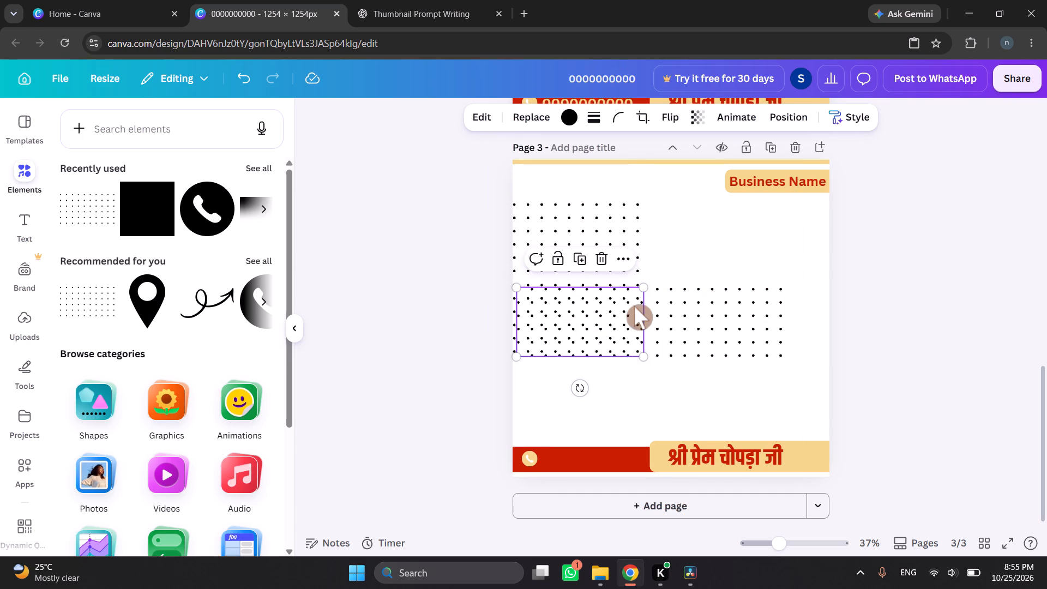
left_click_drag(616, 322, 742, 240)
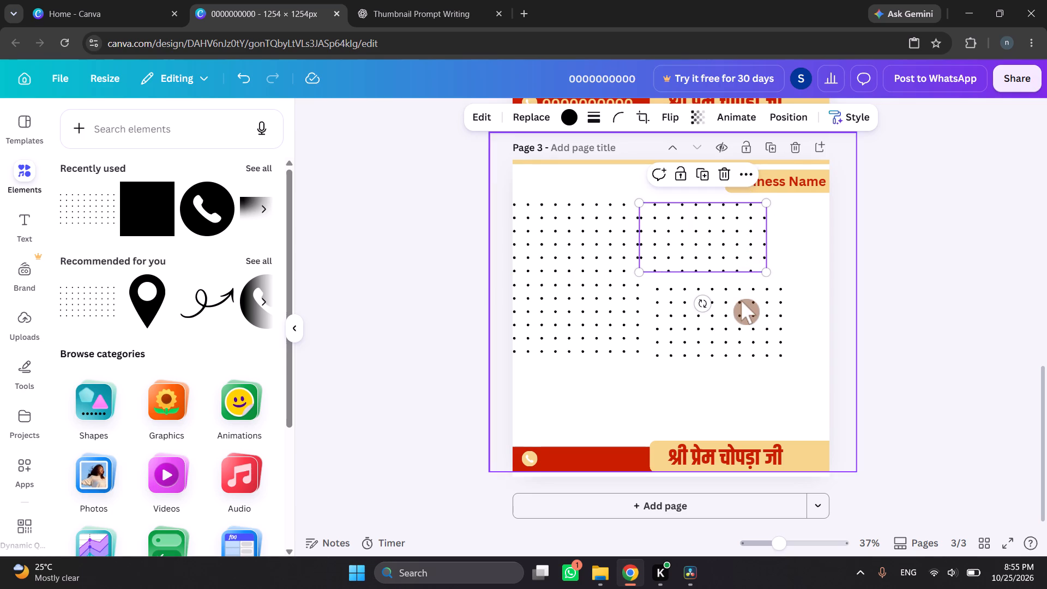
left_click(741, 300)
left_click_drag(745, 302, 735, 294)
left_click(726, 226)
left_click_drag(720, 225, 726, 224)
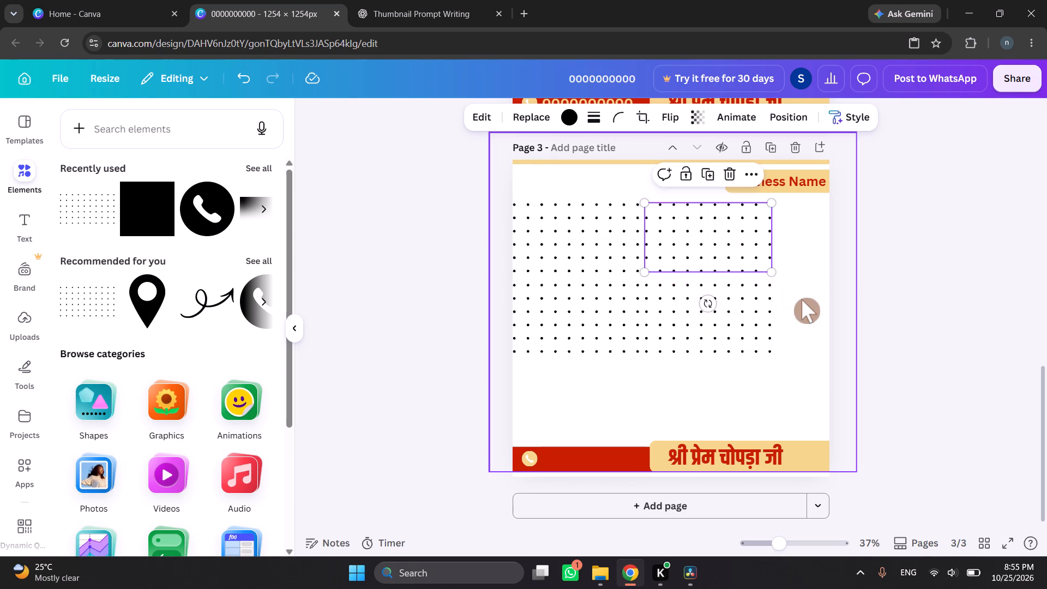
left_click(802, 299)
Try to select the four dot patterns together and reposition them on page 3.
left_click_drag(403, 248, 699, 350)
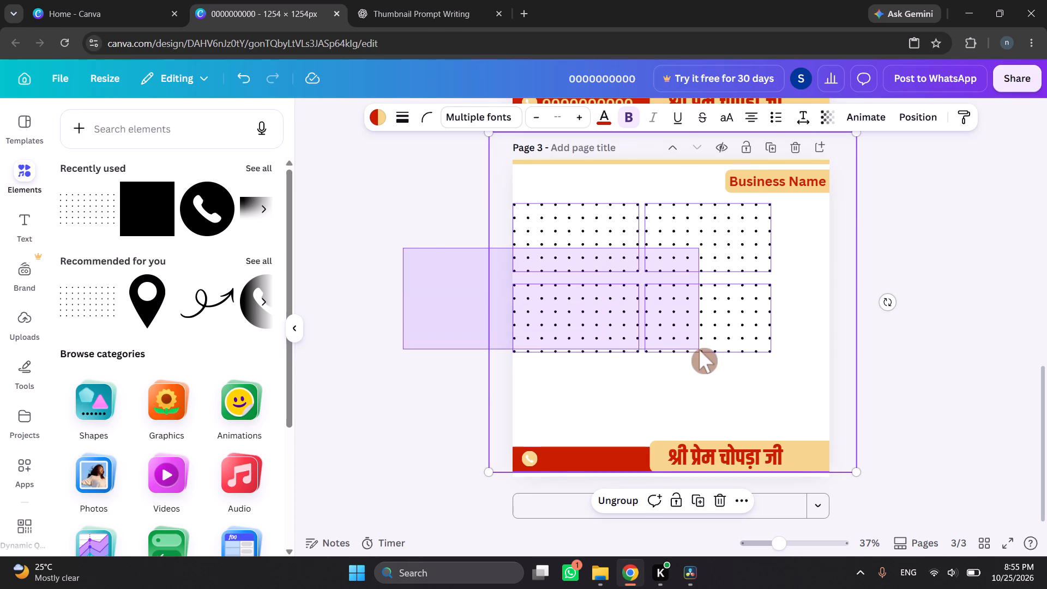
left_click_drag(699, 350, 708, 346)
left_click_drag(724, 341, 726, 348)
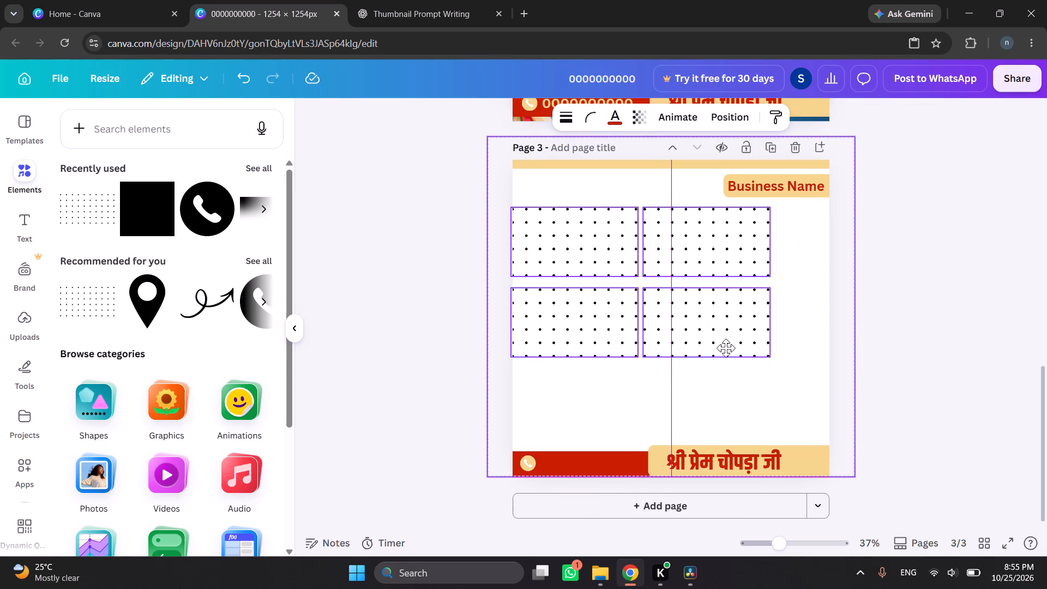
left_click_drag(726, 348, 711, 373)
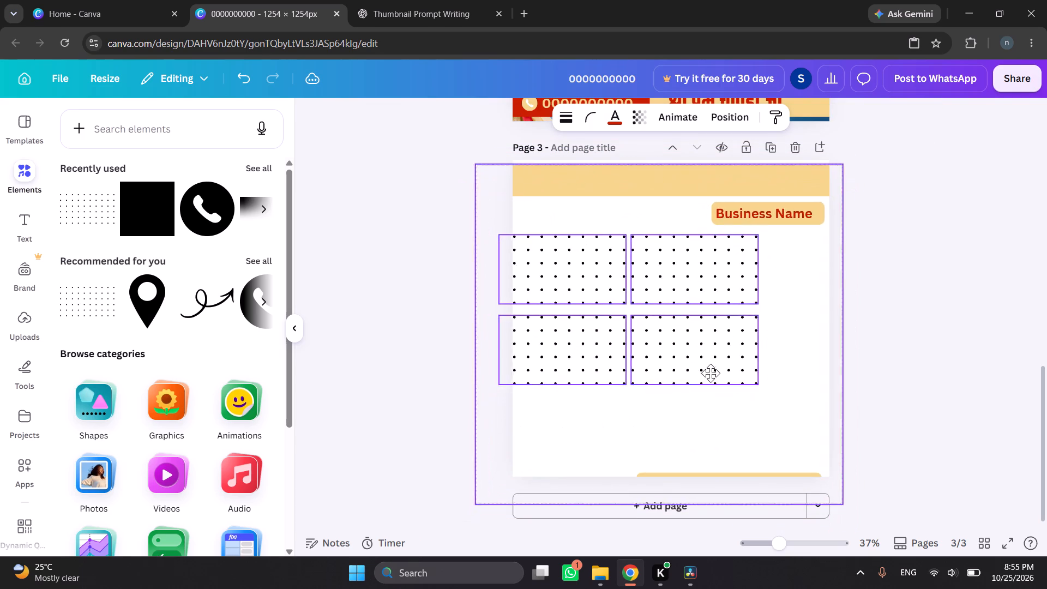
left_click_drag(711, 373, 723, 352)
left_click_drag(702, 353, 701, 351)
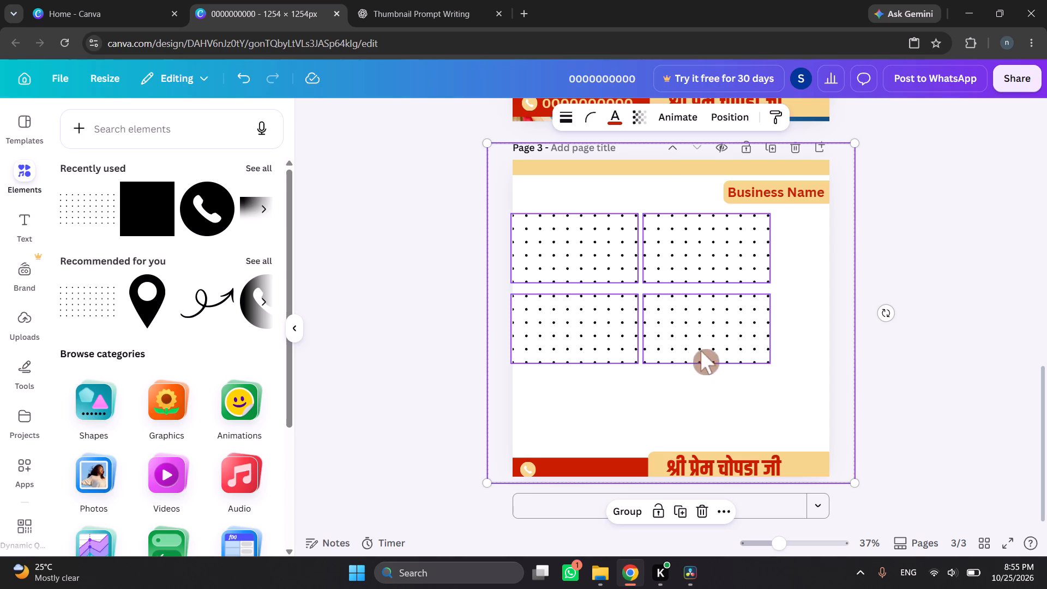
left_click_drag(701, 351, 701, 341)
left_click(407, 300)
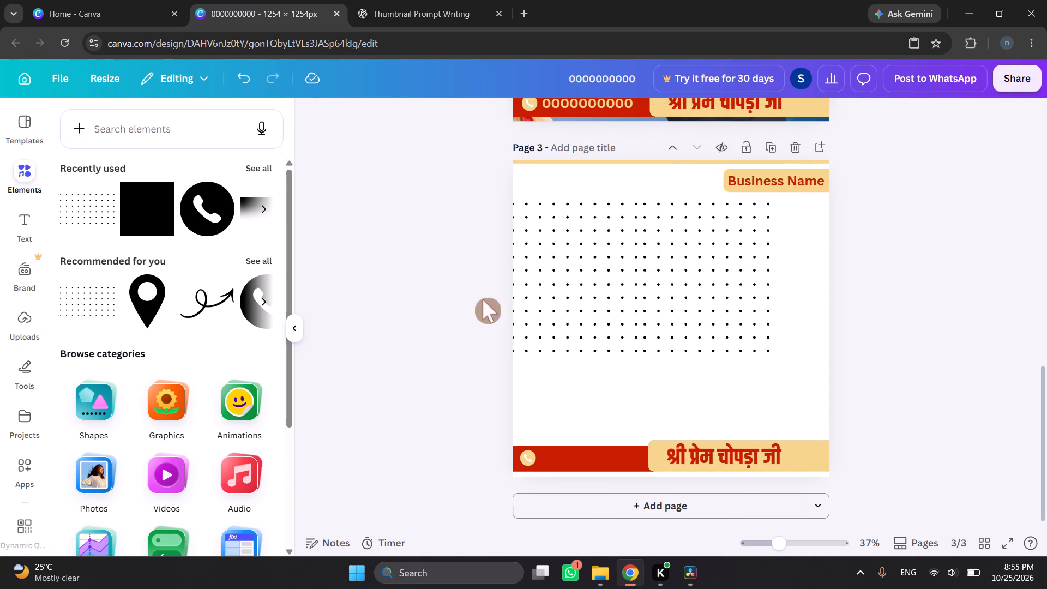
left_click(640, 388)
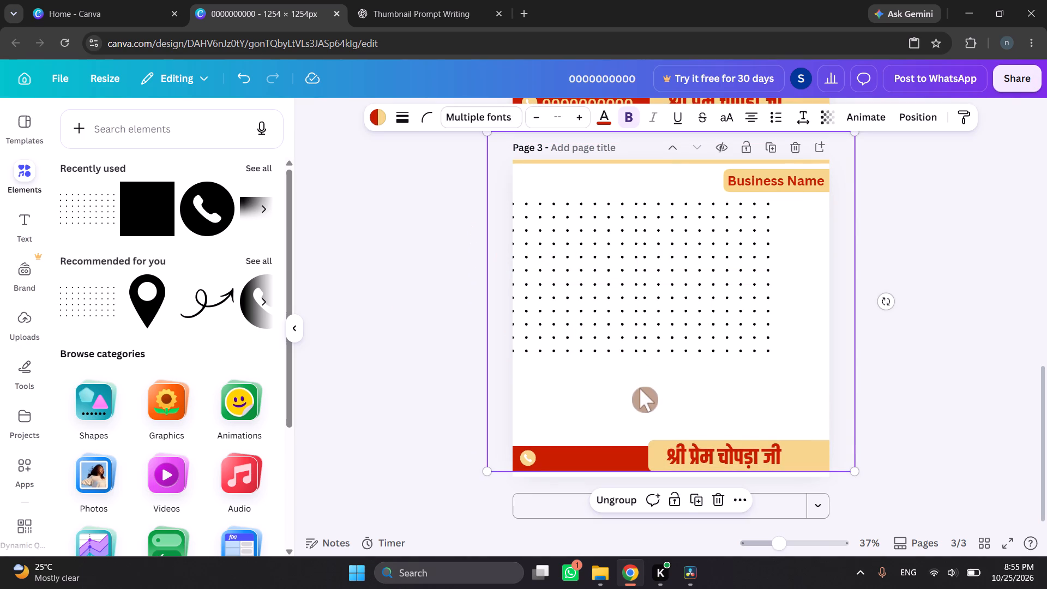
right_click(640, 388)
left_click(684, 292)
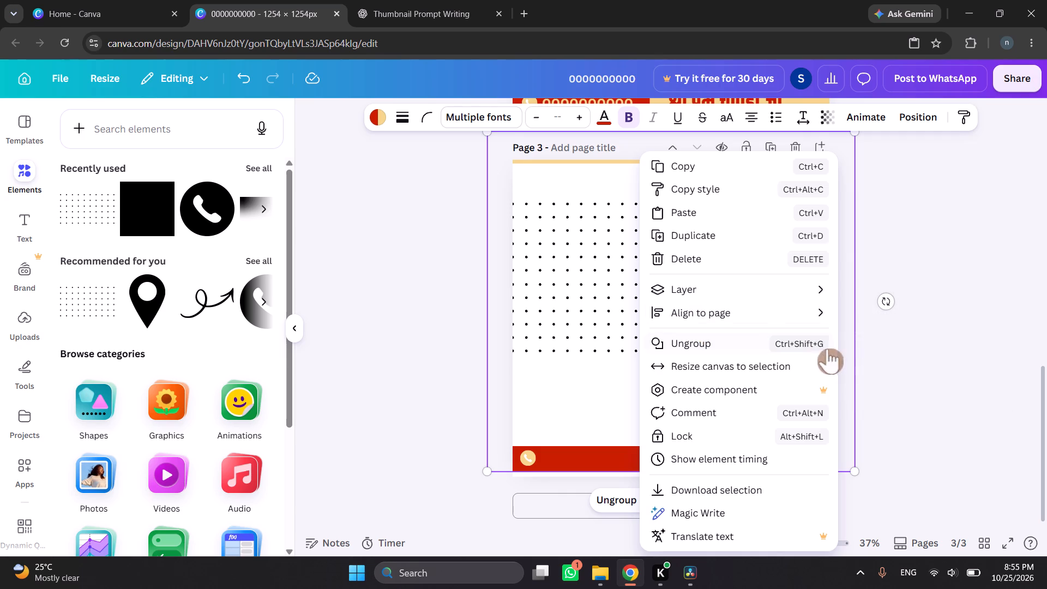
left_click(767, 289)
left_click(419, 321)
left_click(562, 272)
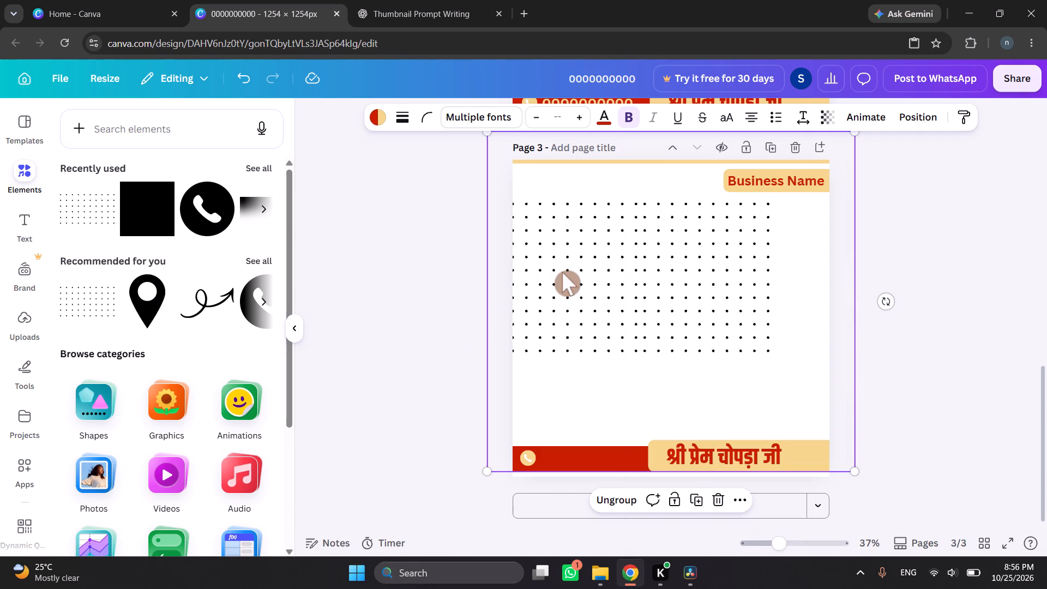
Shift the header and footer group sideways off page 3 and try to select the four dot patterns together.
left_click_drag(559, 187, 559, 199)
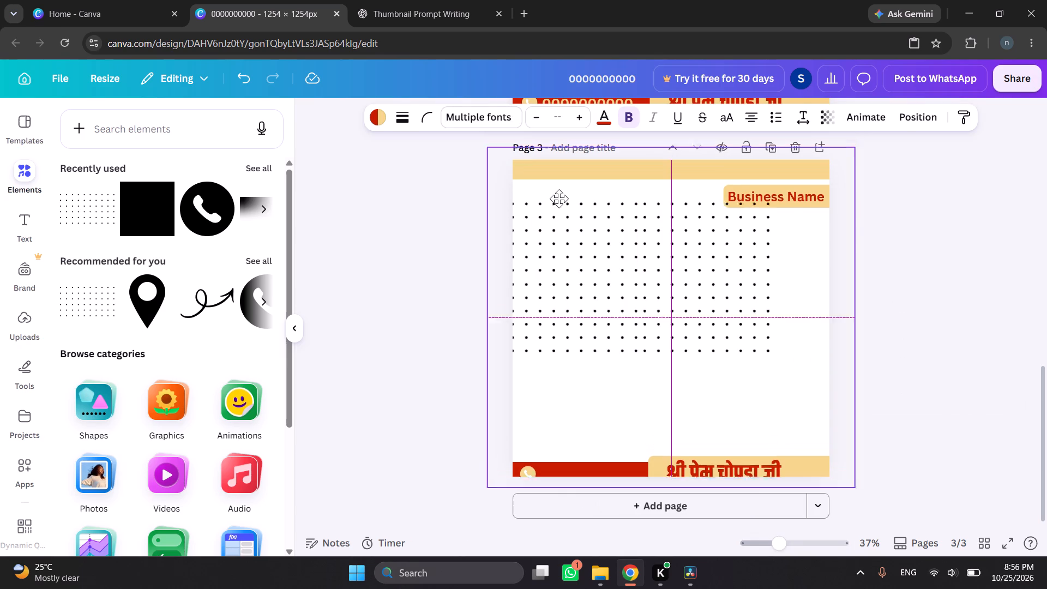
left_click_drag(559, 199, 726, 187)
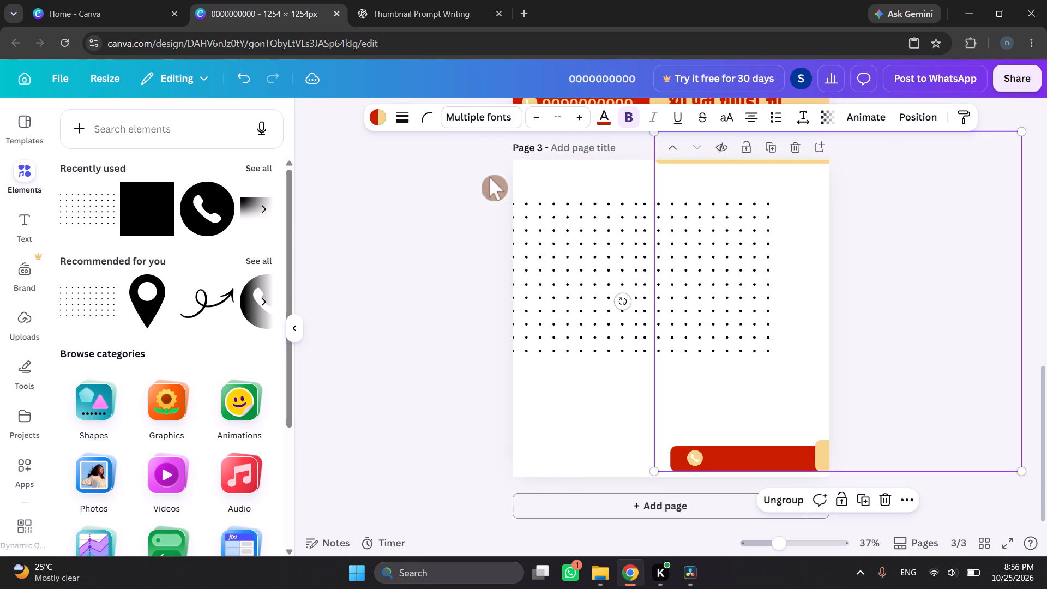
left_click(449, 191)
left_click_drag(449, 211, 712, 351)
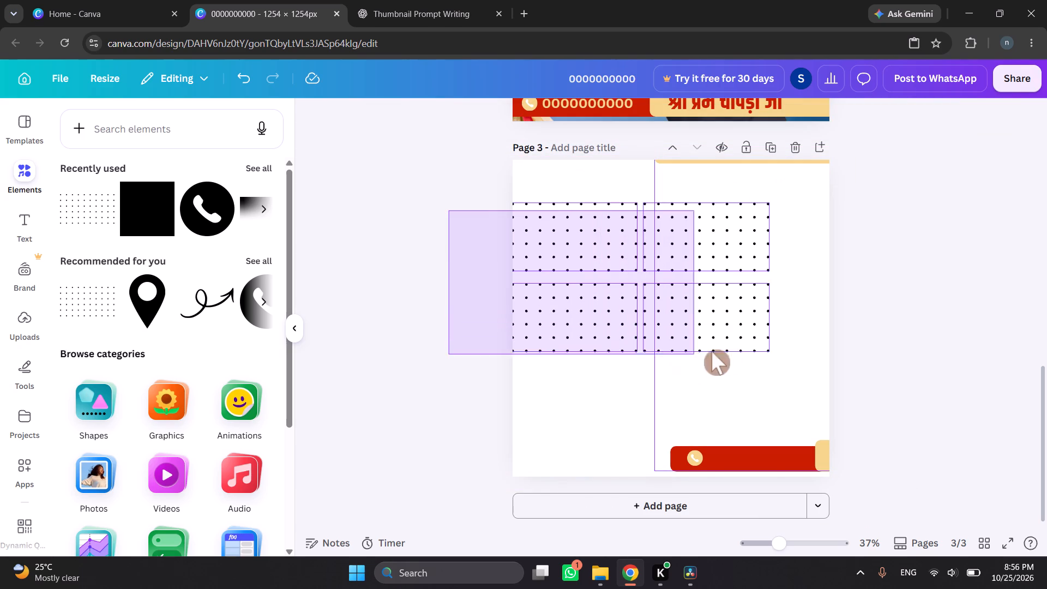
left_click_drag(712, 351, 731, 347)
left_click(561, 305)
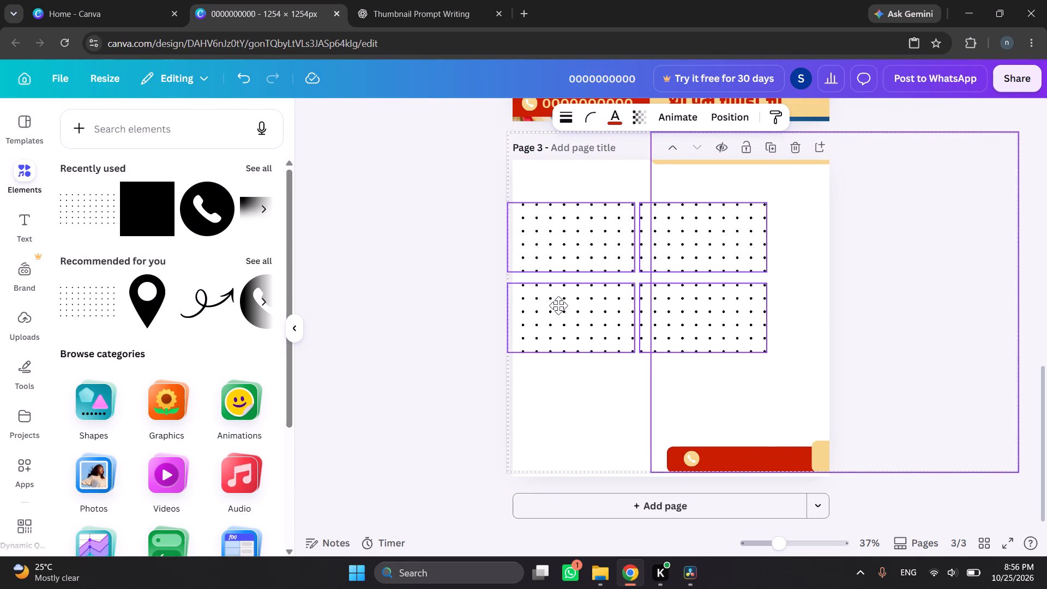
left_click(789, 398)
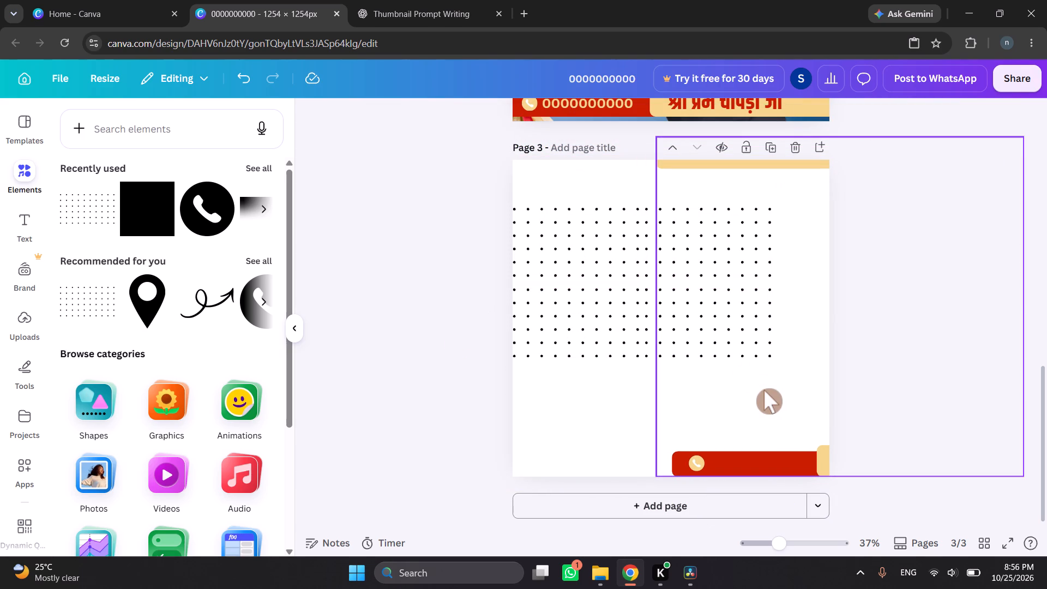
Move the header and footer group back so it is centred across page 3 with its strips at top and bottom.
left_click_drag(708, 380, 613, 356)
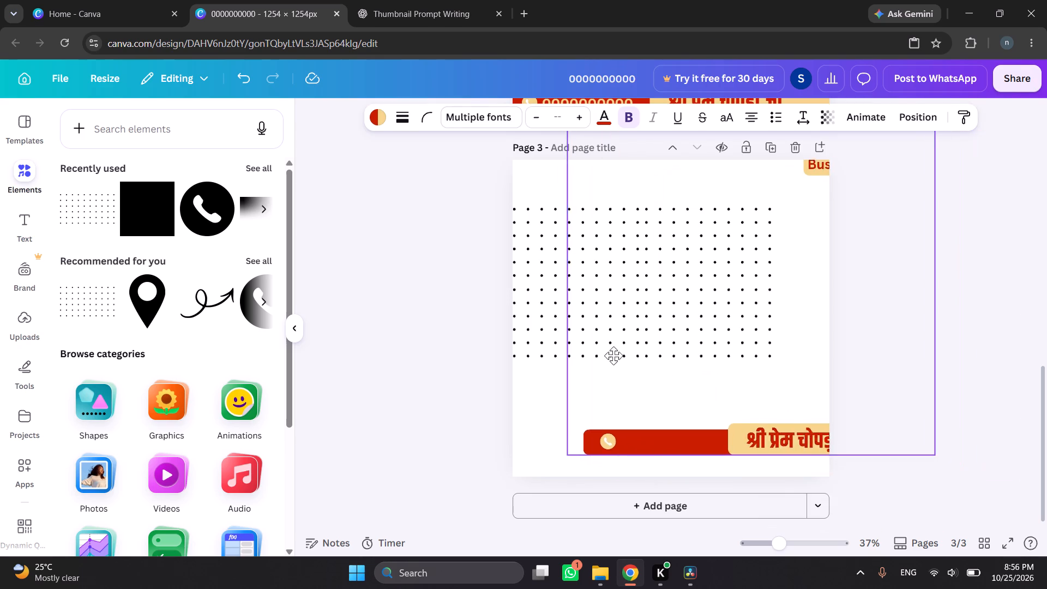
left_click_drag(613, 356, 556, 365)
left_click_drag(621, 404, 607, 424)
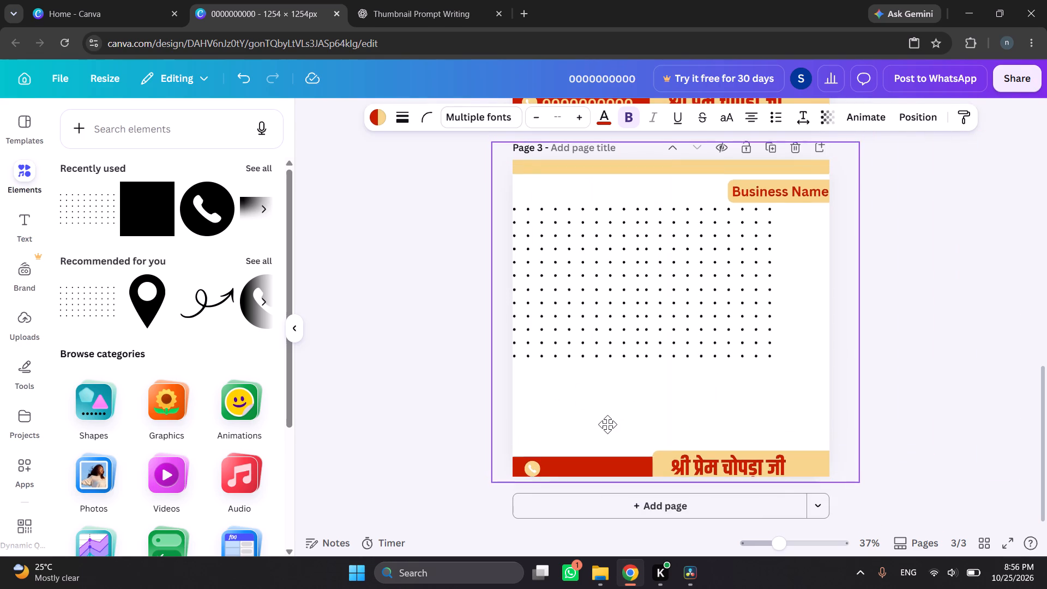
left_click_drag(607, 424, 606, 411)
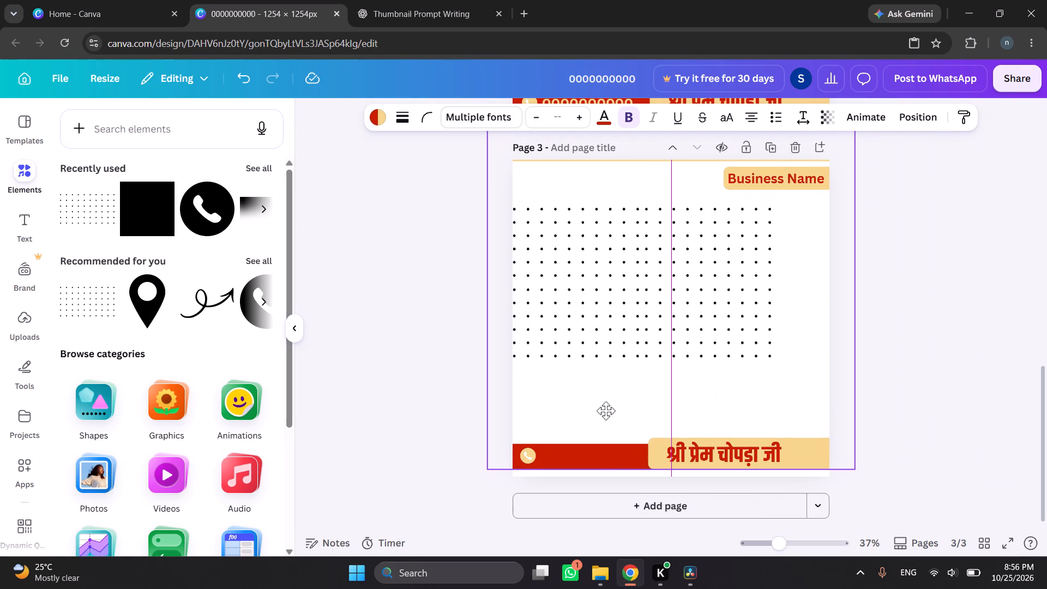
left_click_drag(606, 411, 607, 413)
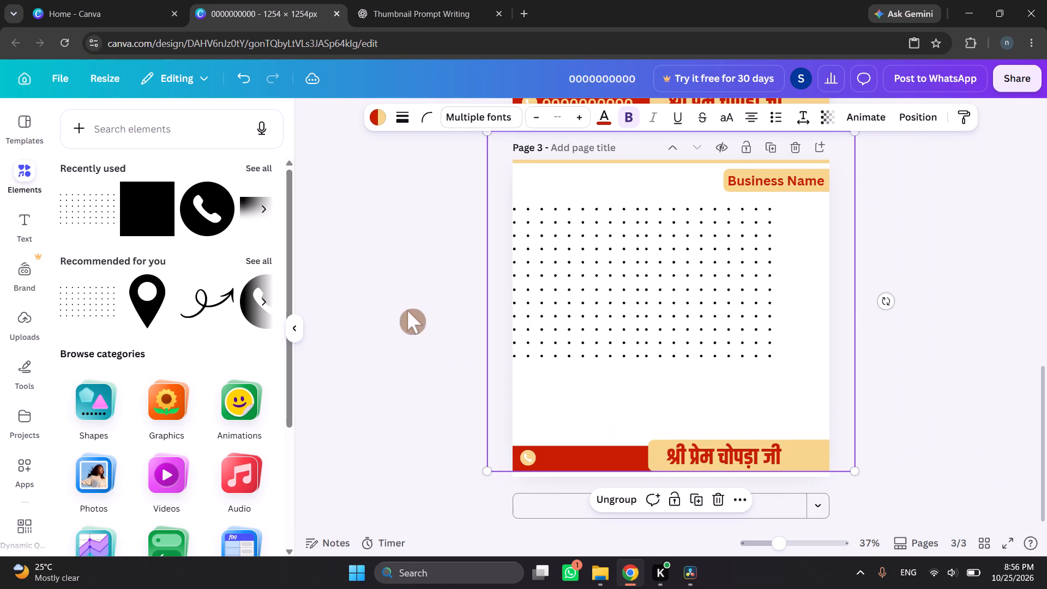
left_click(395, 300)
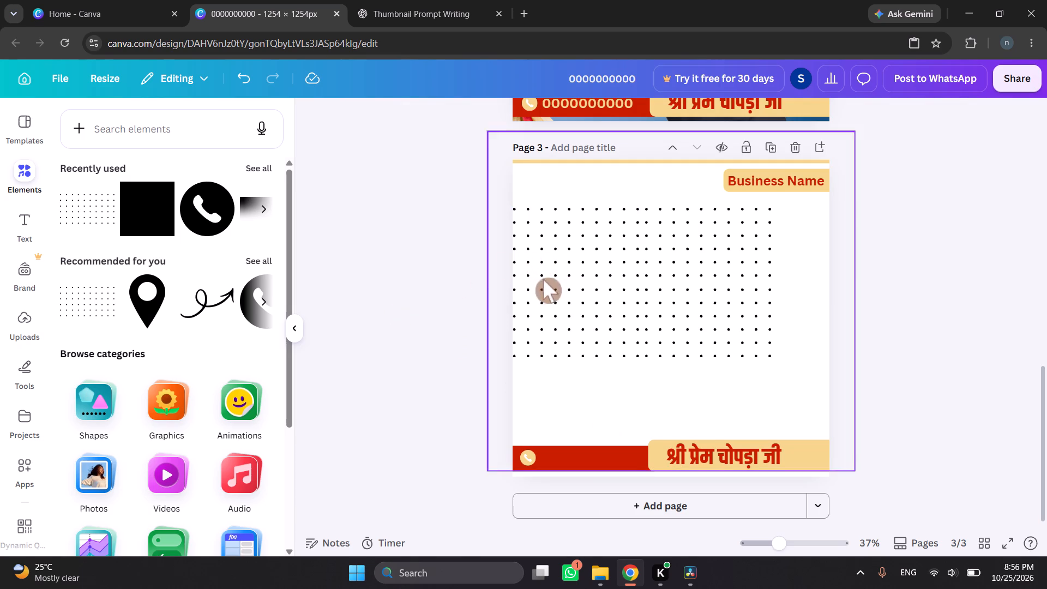
Set the transparency of all four dot patterns on page 3 to 8.
left_click(588, 247)
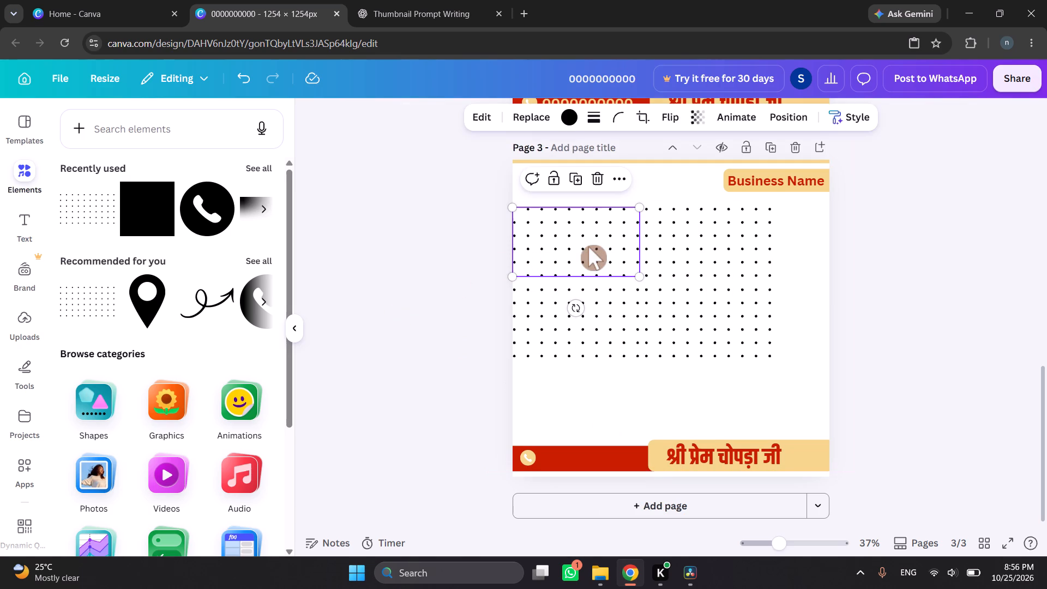
left_click(736, 300, "shift")
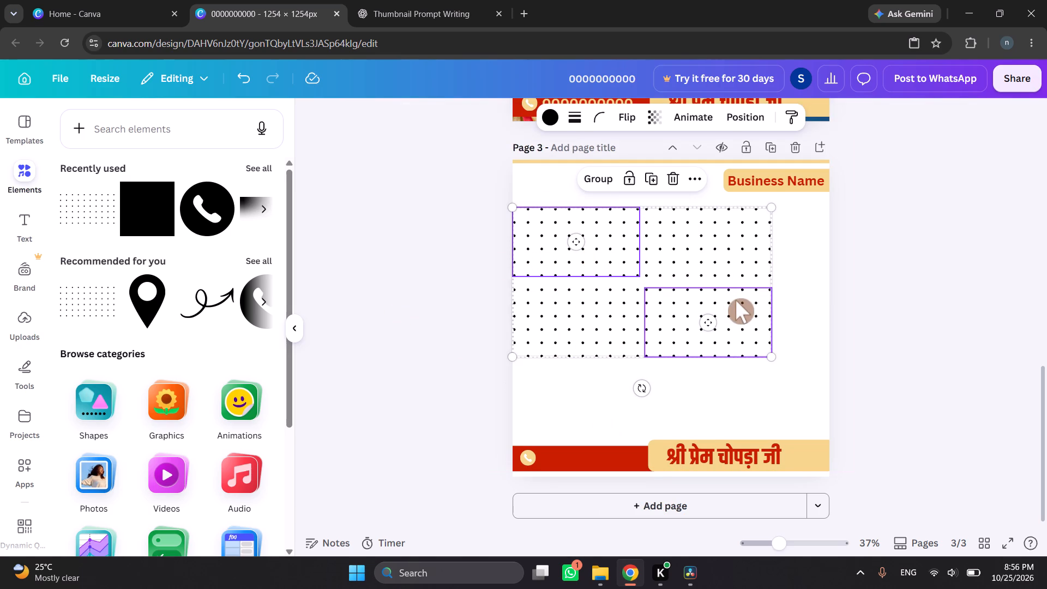
left_click(703, 225, "shift")
left_click(576, 316, "shift")
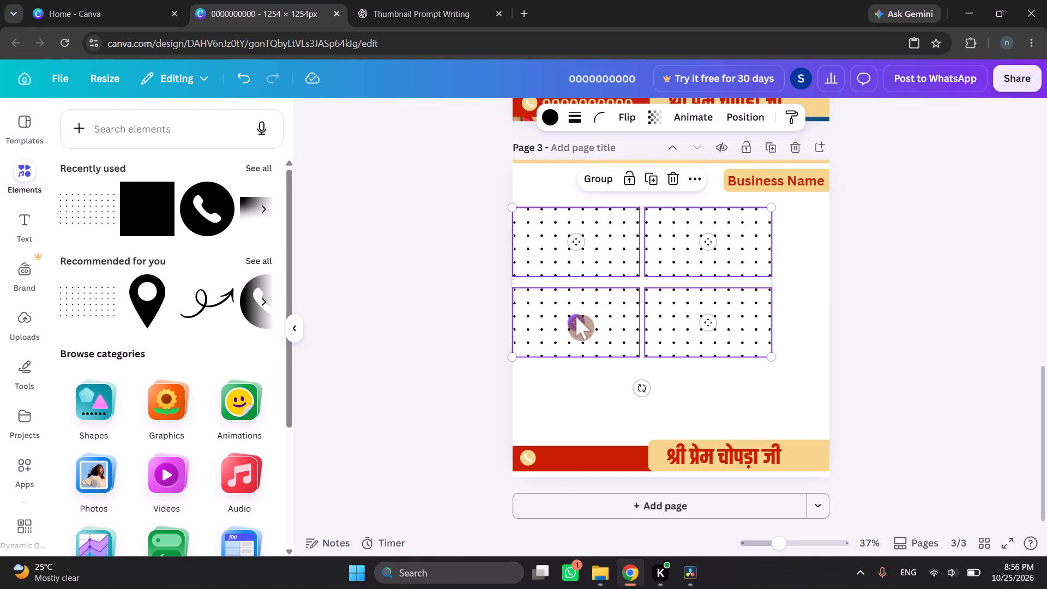
left_click(663, 117)
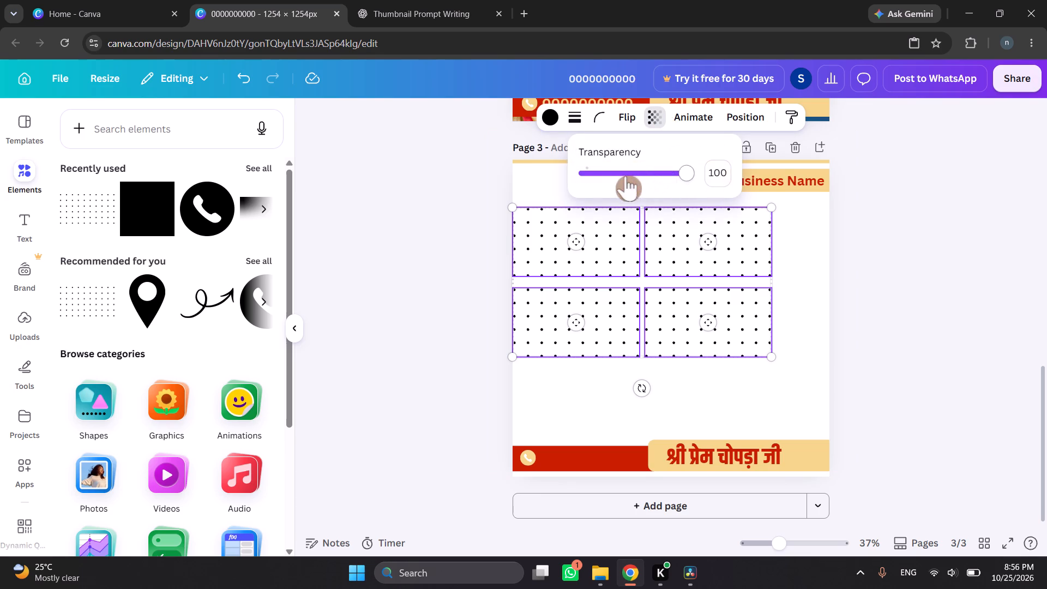
left_click(625, 176)
left_click_drag(625, 176, 593, 172)
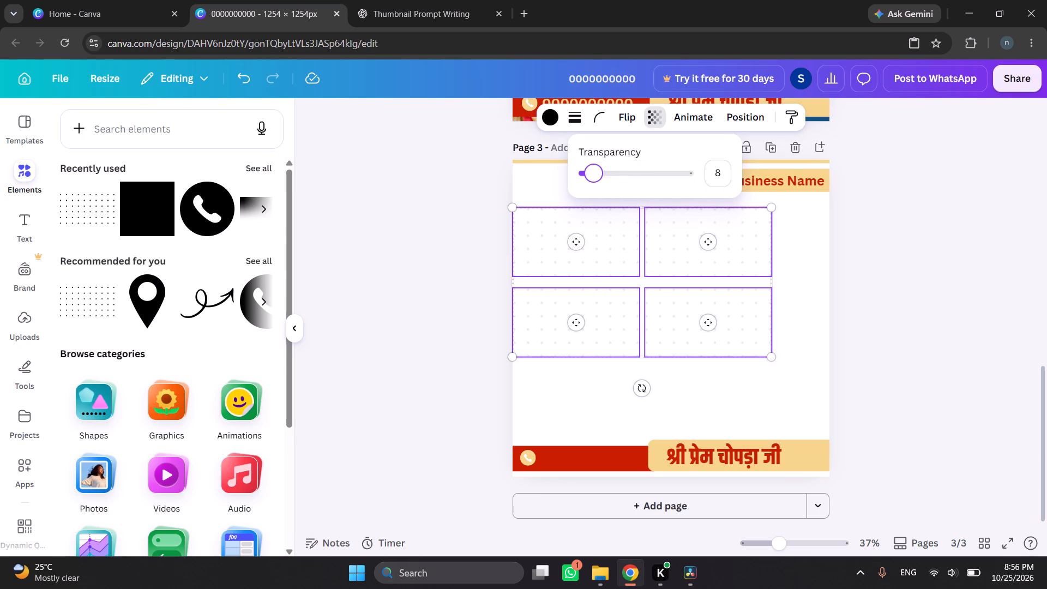
left_click_drag(593, 172, 593, 172)
left_click(379, 276)
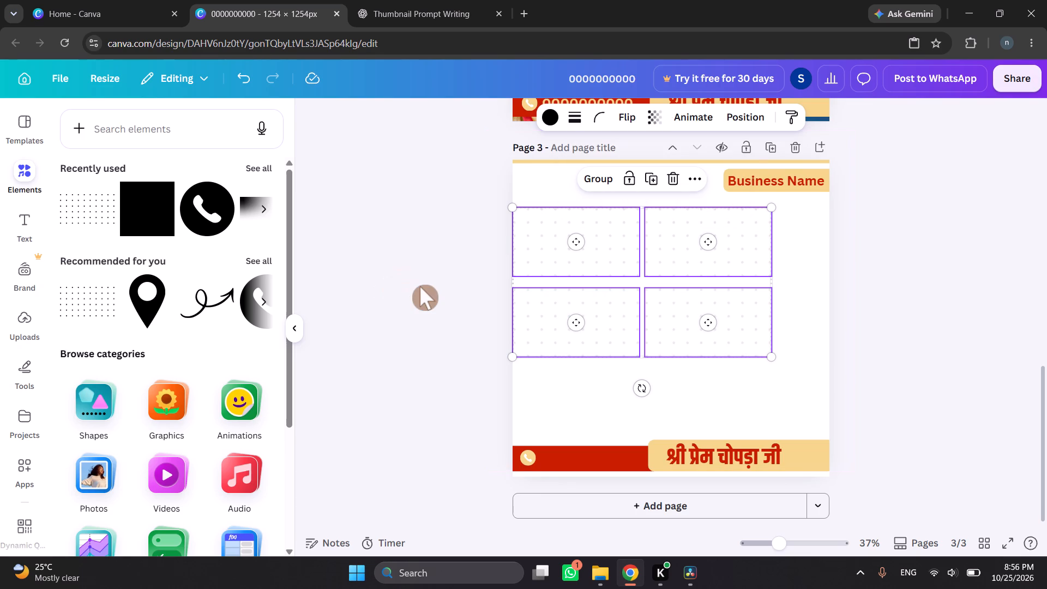
left_click(420, 286)
left_click(420, 286)
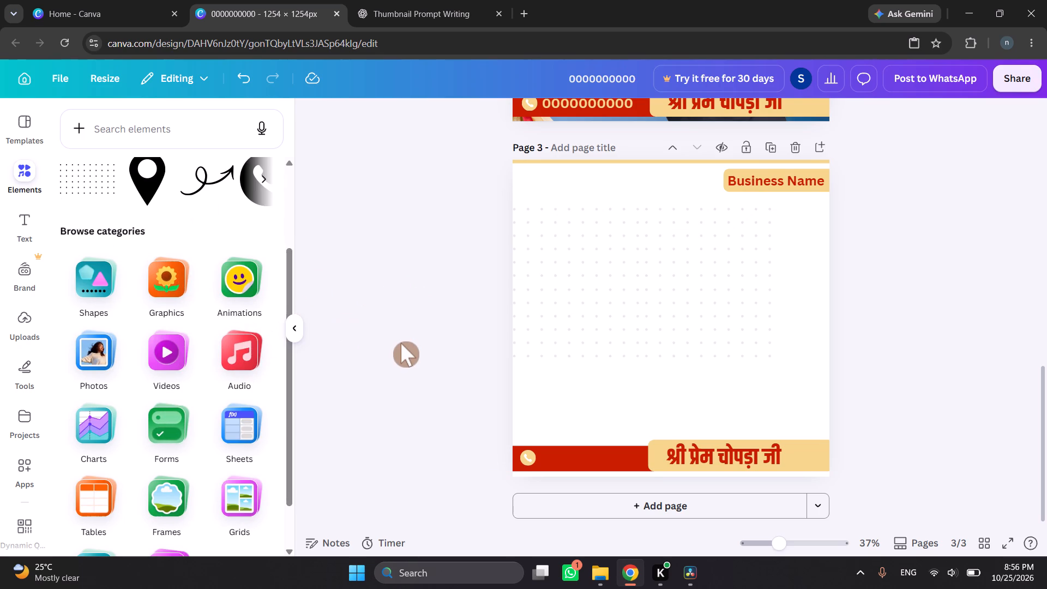
Add the recently used square shape to page 3.
scroll(401, 343, "up", 1)
scroll(369, 342, "down", 1)
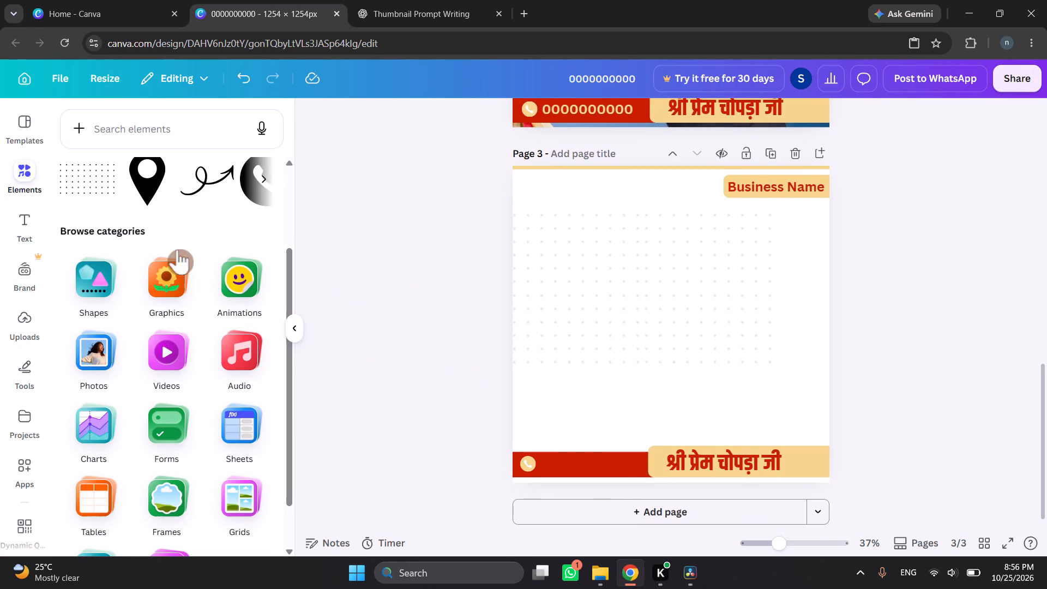
scroll(170, 238, "up", 1)
left_click(160, 187)
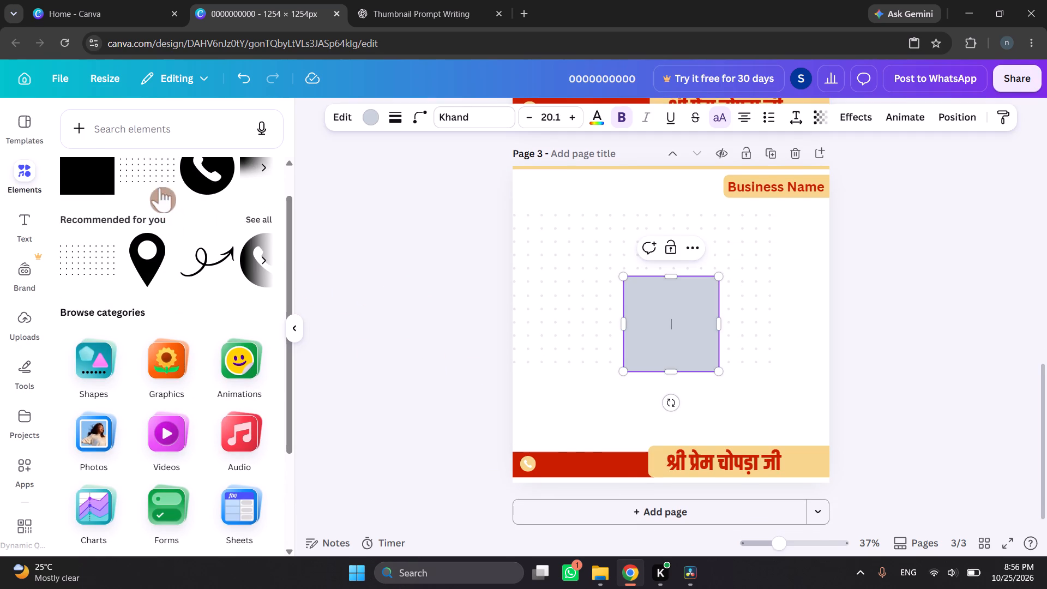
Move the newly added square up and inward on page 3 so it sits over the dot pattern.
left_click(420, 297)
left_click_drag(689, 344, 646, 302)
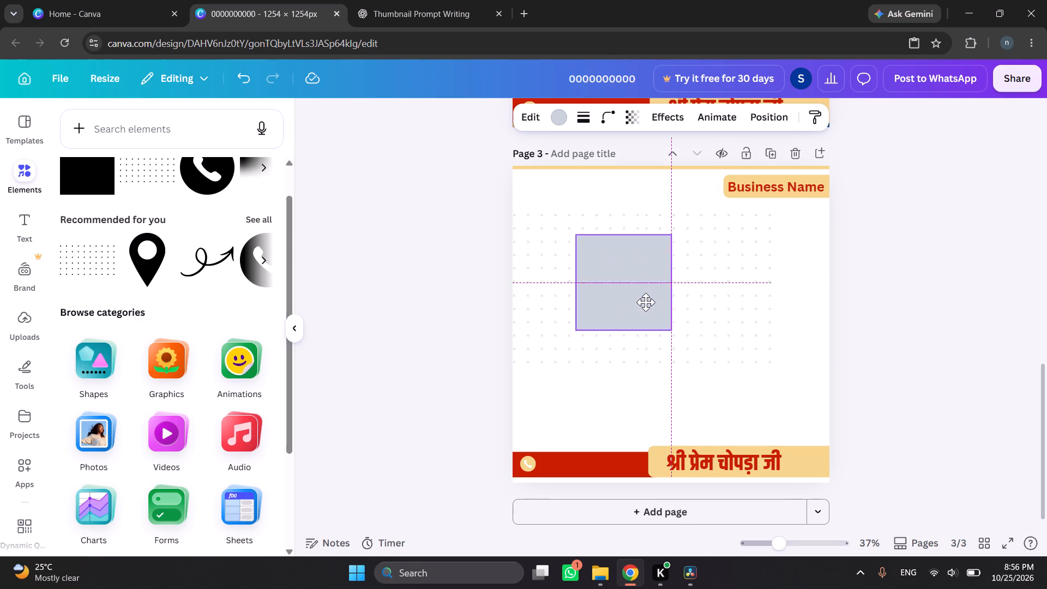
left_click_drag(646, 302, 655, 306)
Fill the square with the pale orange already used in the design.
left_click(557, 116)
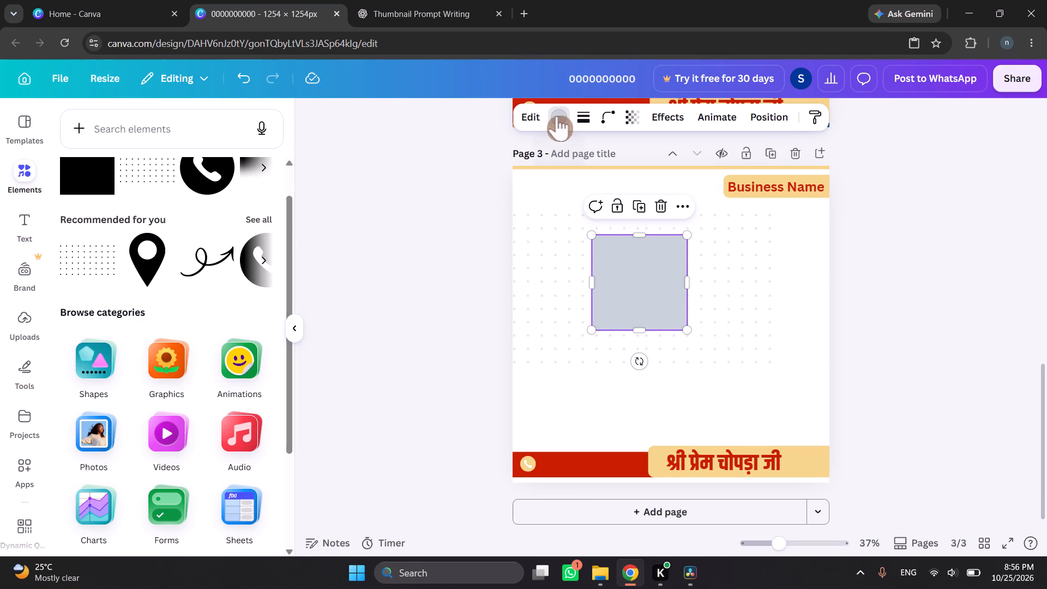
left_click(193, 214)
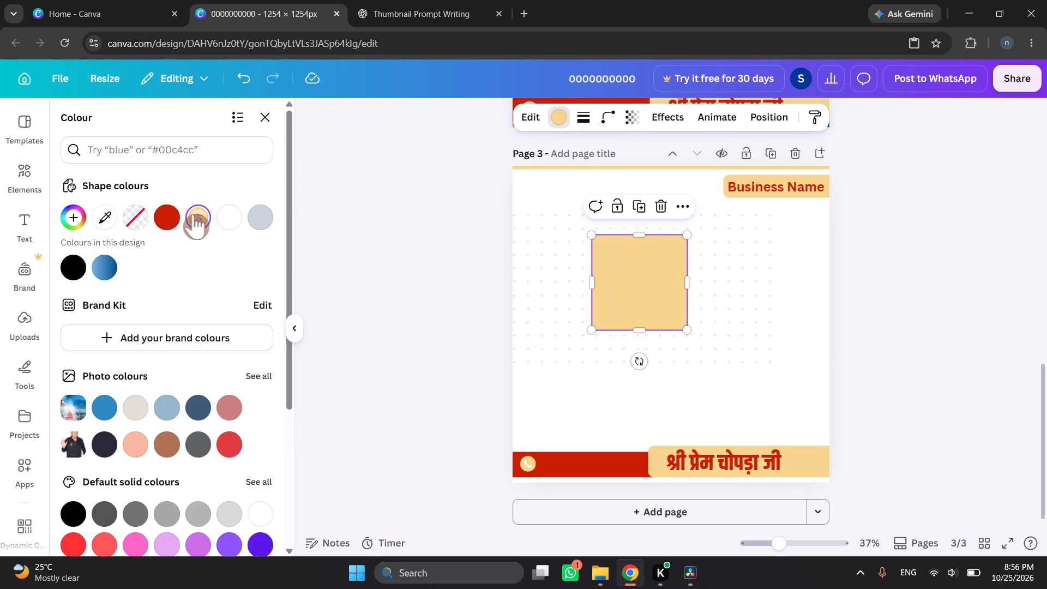
Add a solid border to the square in the design's pale orange.
left_click(610, 123)
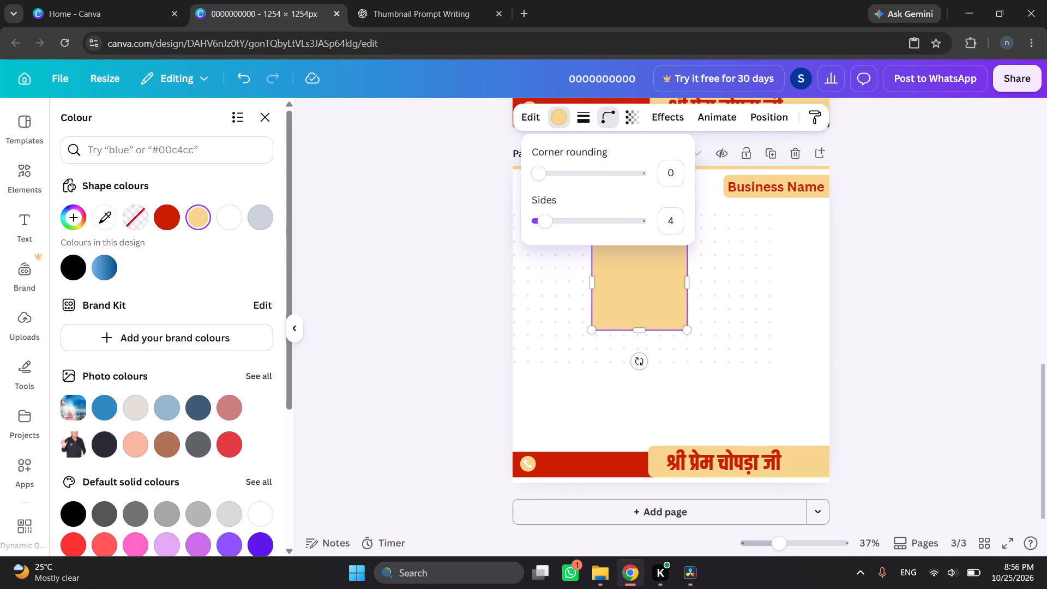
left_click(580, 108)
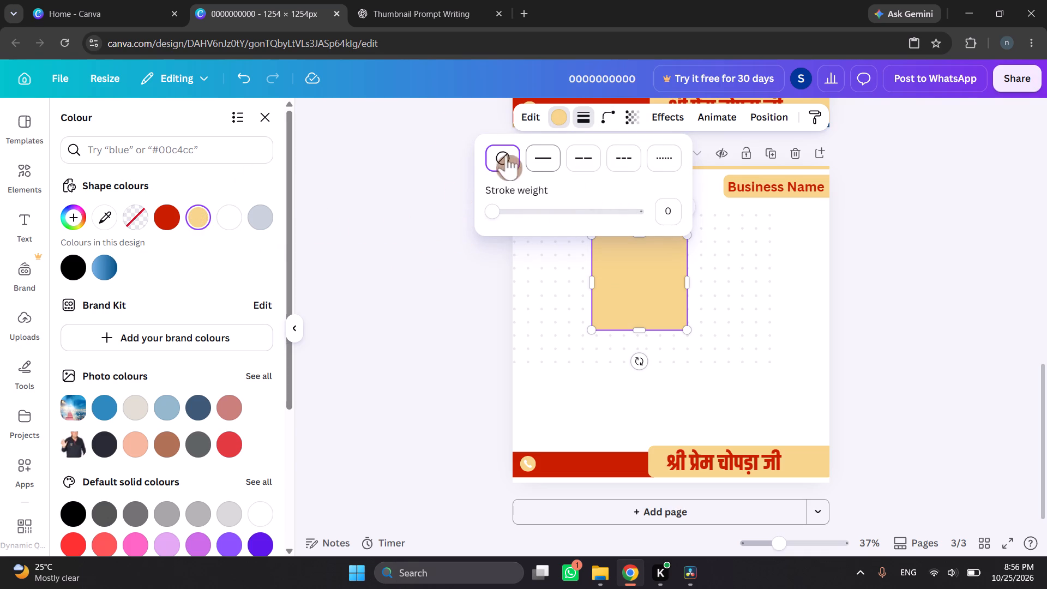
left_click(550, 159)
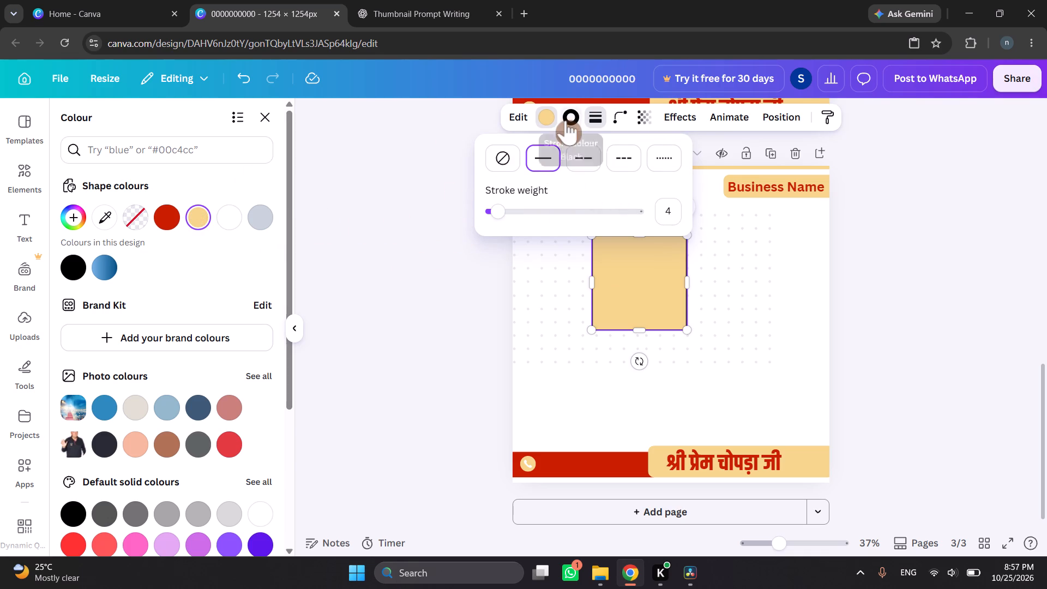
left_click(565, 120)
left_click(140, 215)
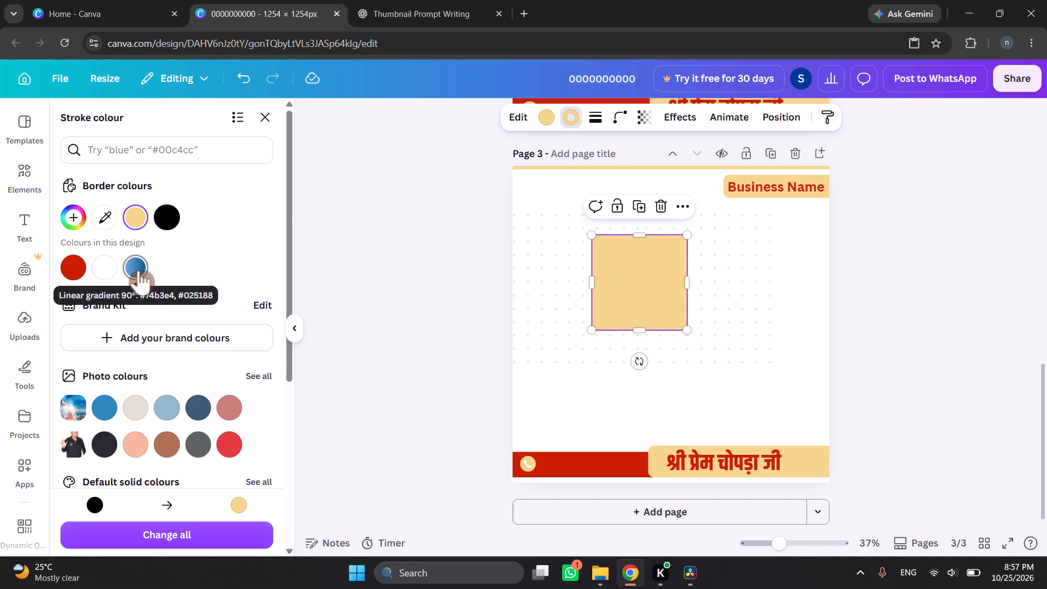
Fill the square with a circular gradient from light blue #74b3e4 in the centre to dark blue #025188 at the edges.
left_click(543, 120)
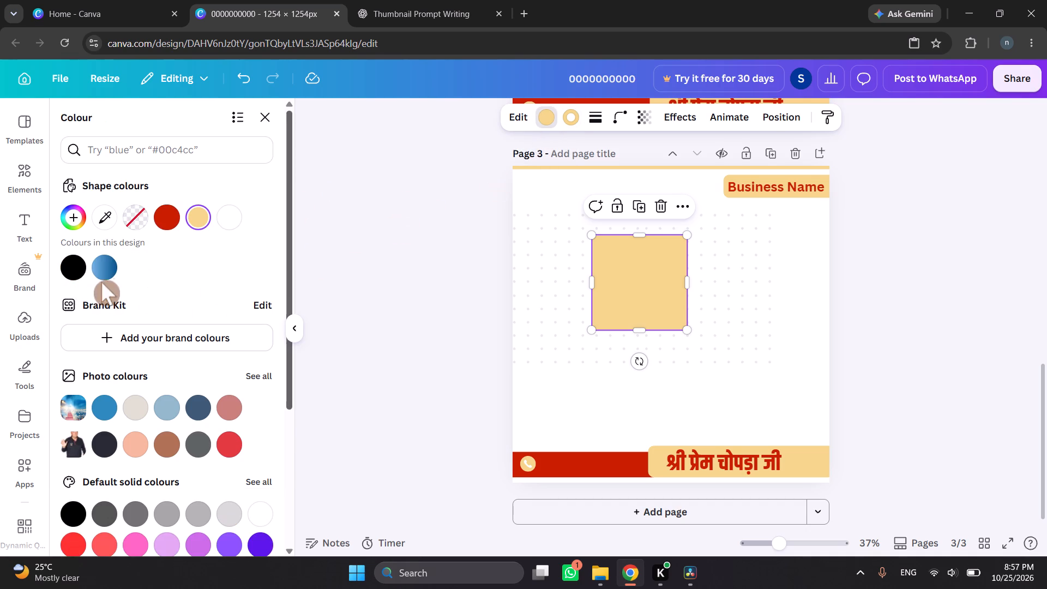
left_click(103, 271)
double_click(106, 265)
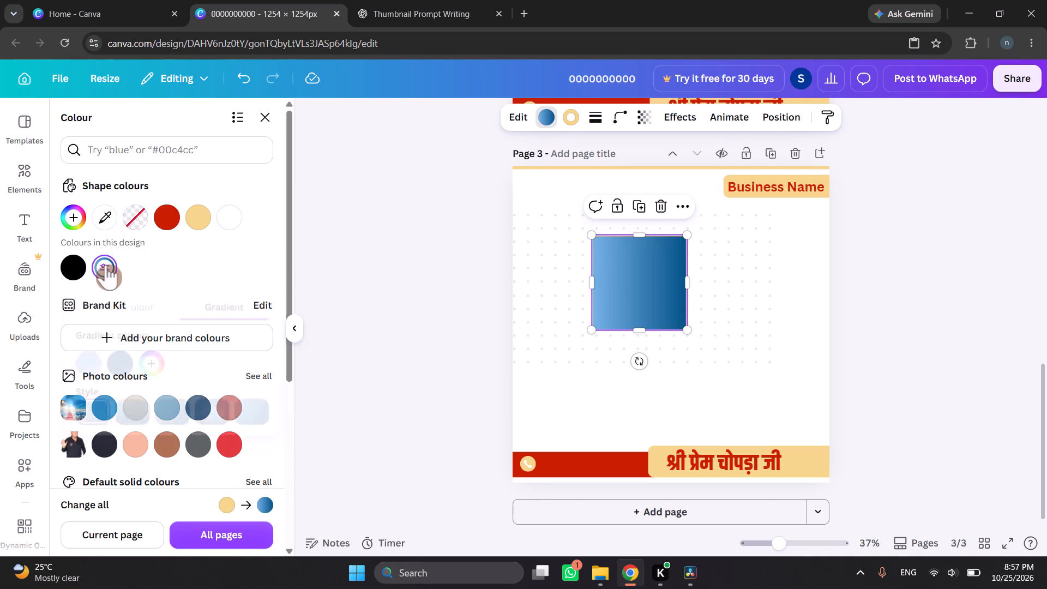
double_click(106, 269)
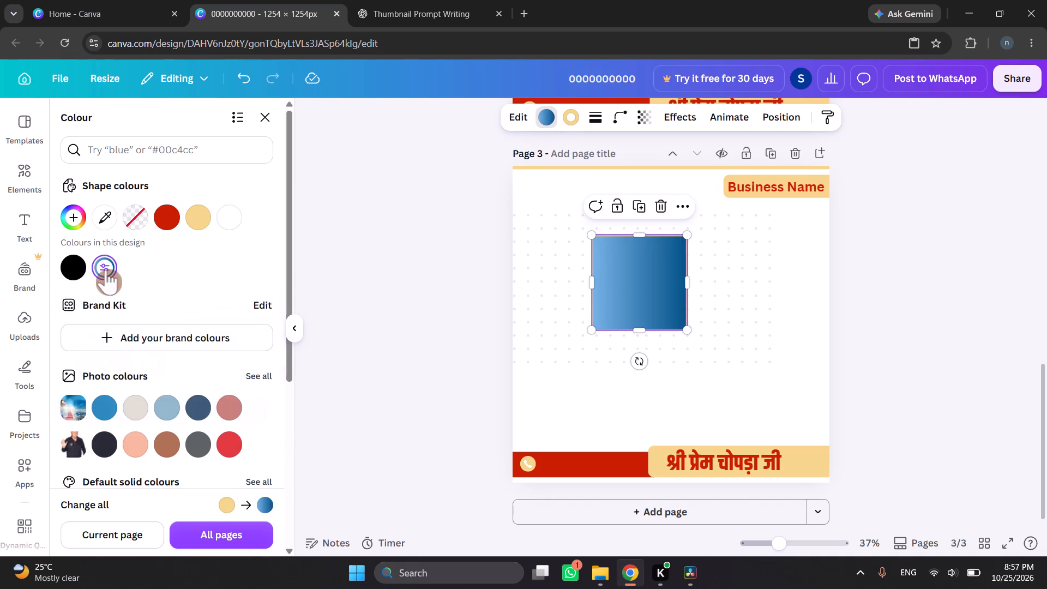
left_click(106, 269)
left_click(218, 411)
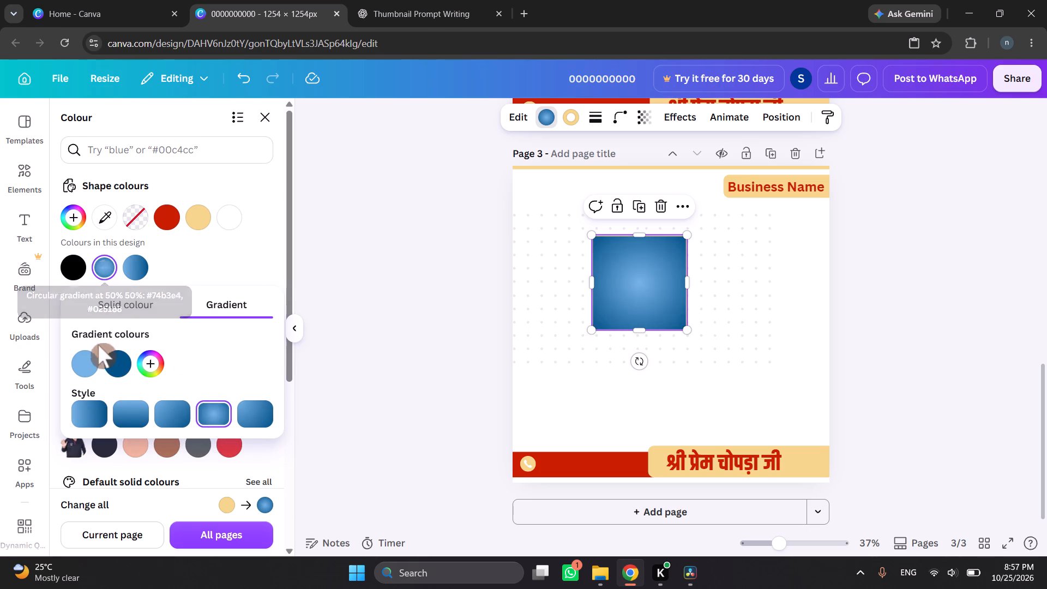
left_click_drag(83, 363, 128, 368)
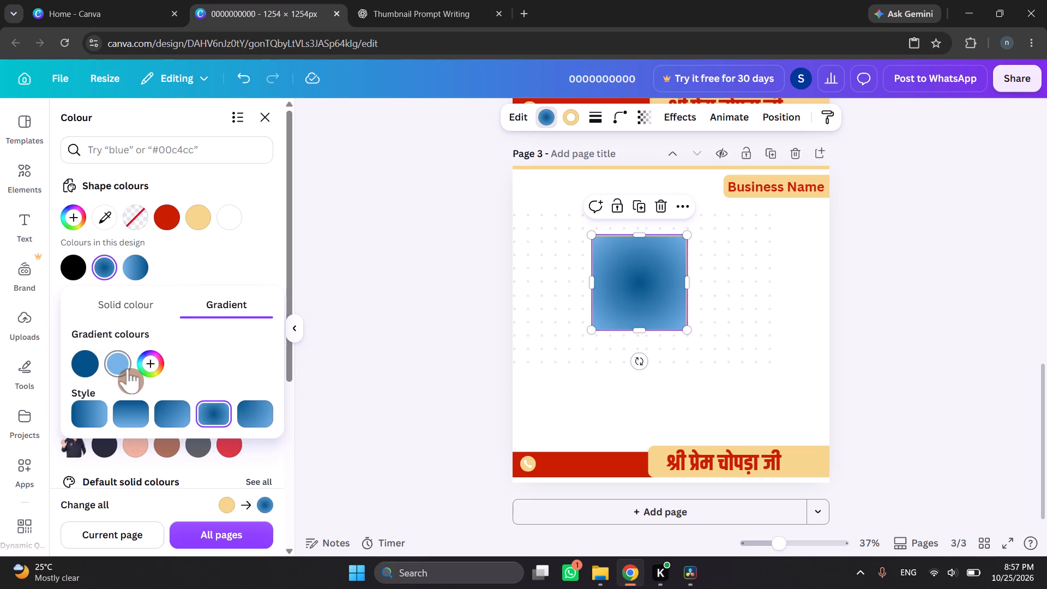
left_click_drag(86, 365, 121, 365)
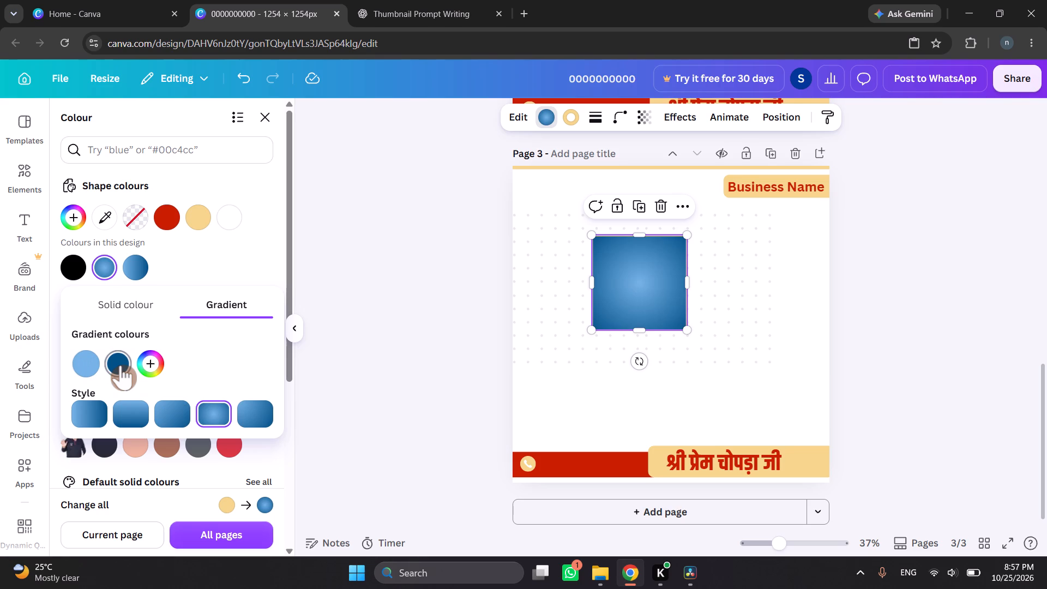
left_click(352, 326)
left_click(352, 326)
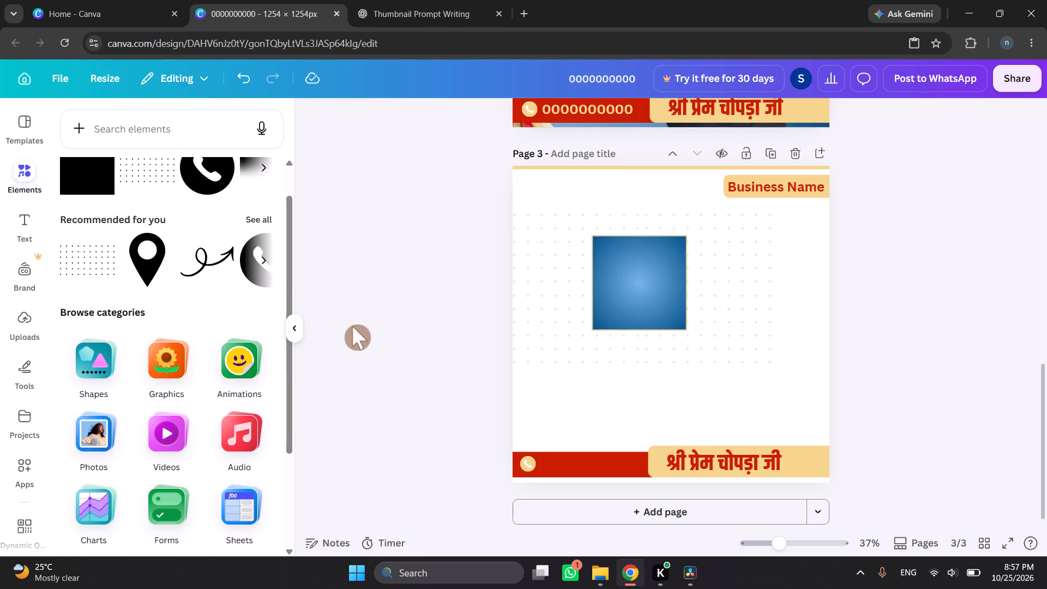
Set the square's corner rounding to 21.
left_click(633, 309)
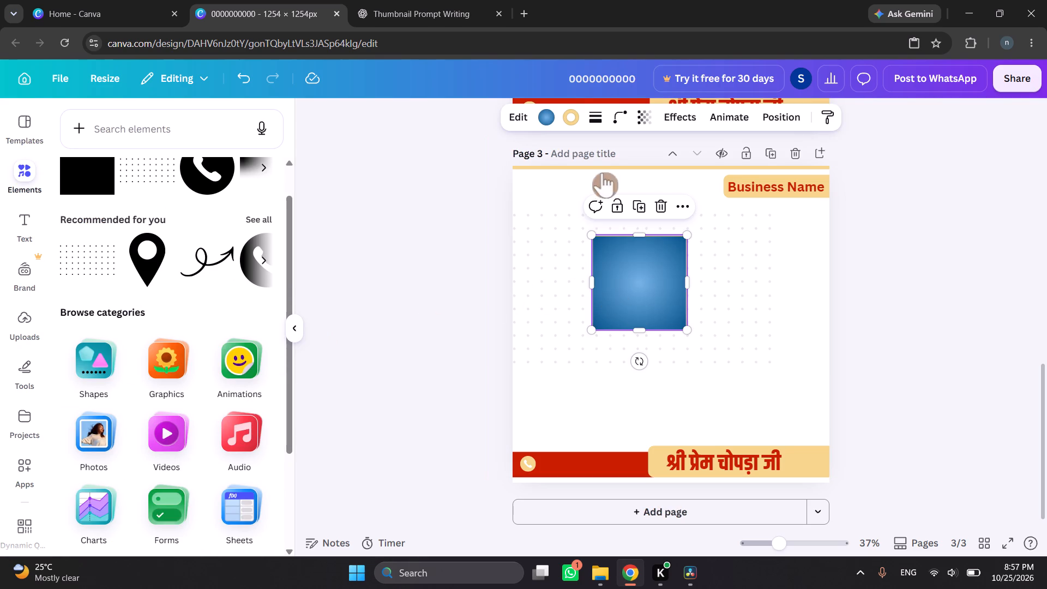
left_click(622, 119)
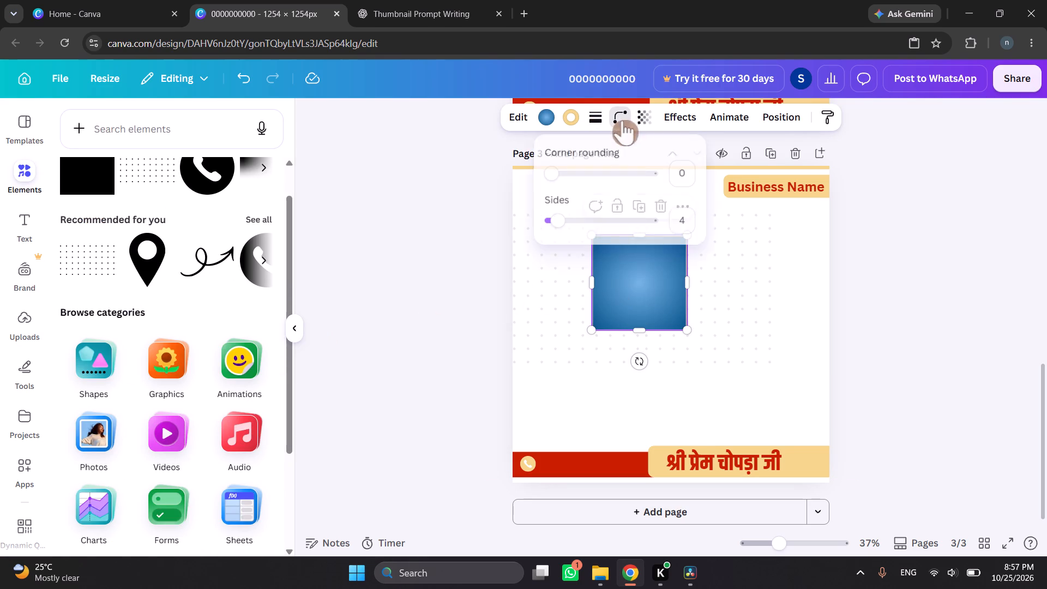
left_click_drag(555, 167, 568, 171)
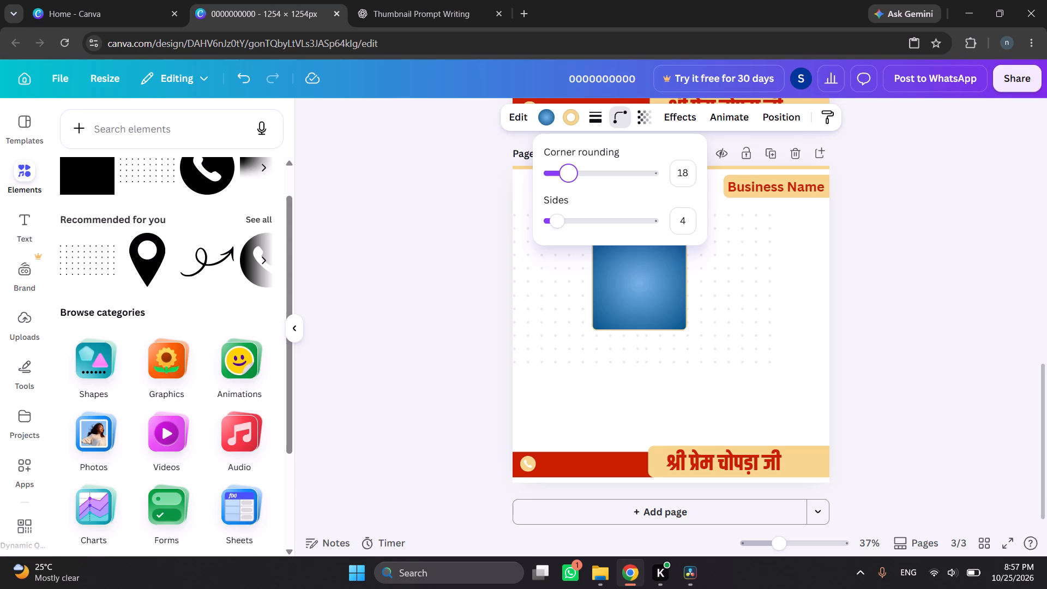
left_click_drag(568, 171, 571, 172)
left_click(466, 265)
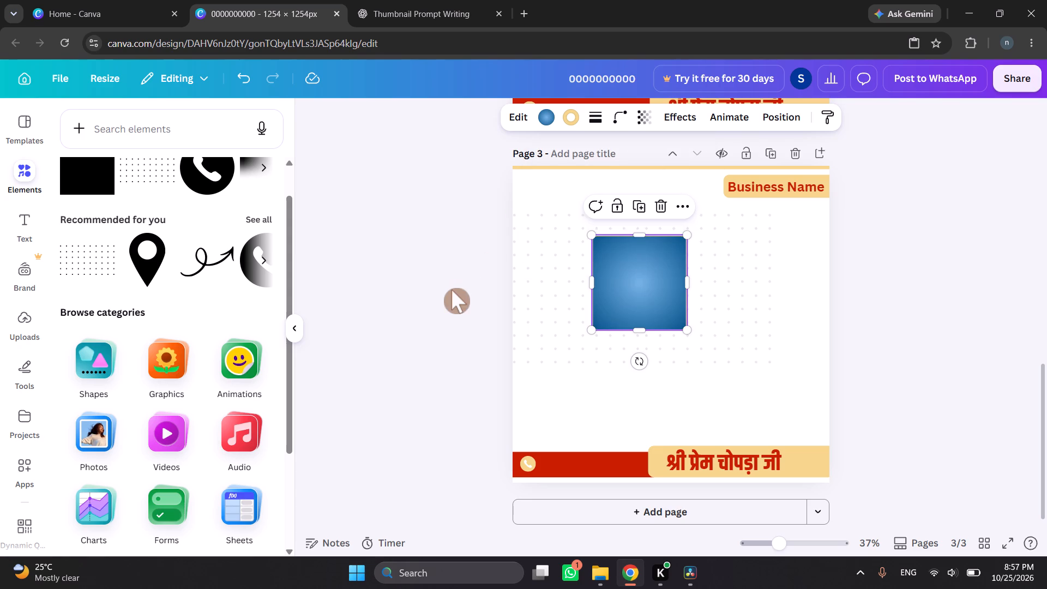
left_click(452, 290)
Shift the blue square slightly down on page 3 and set its corner rounding to 47.
left_click_drag(651, 258, 634, 283)
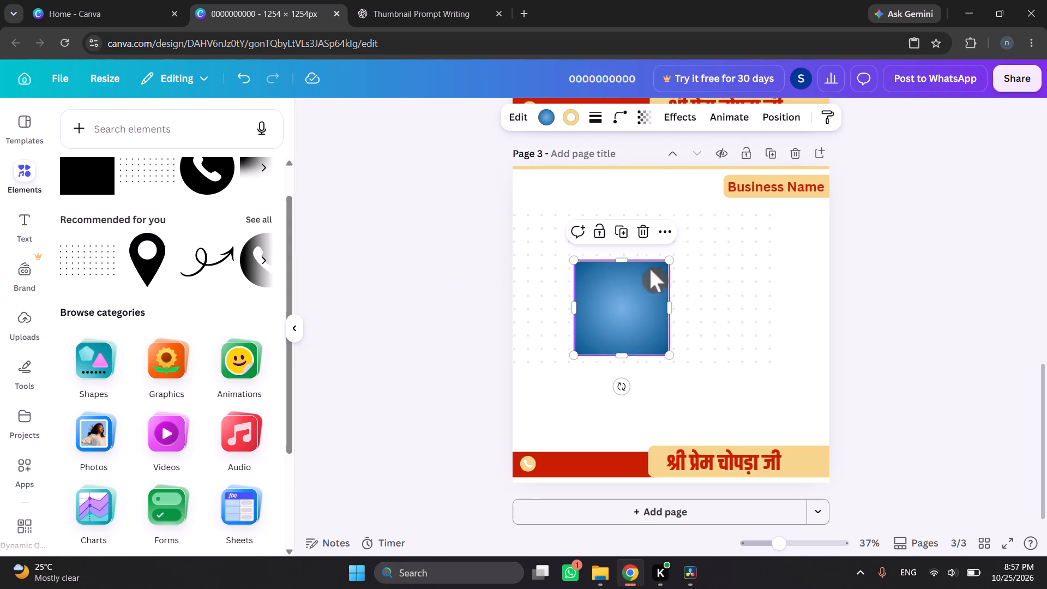
left_click(624, 118)
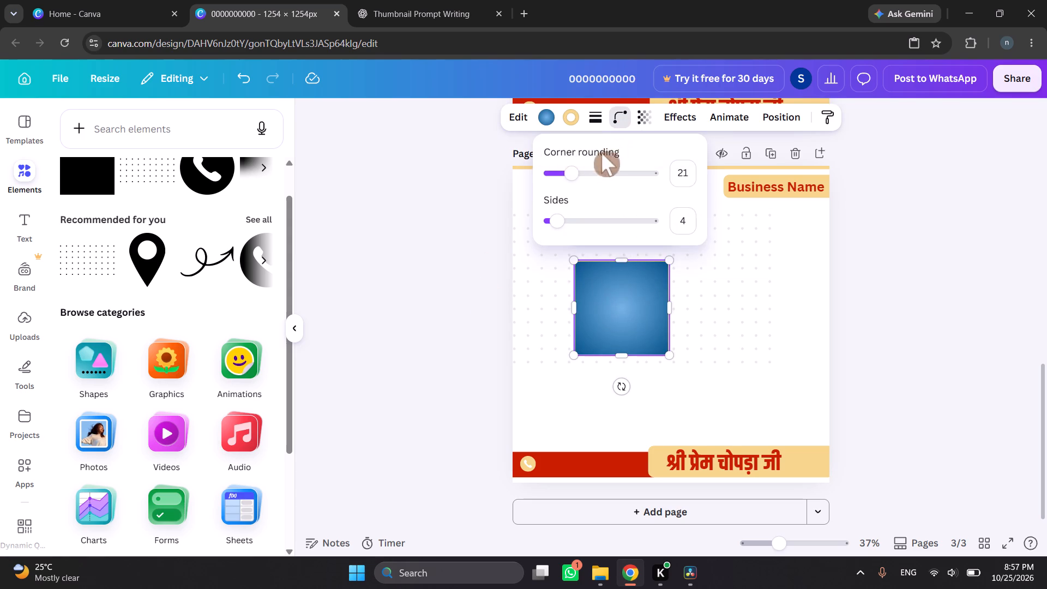
left_click(580, 171)
left_click_drag(580, 171, 598, 173)
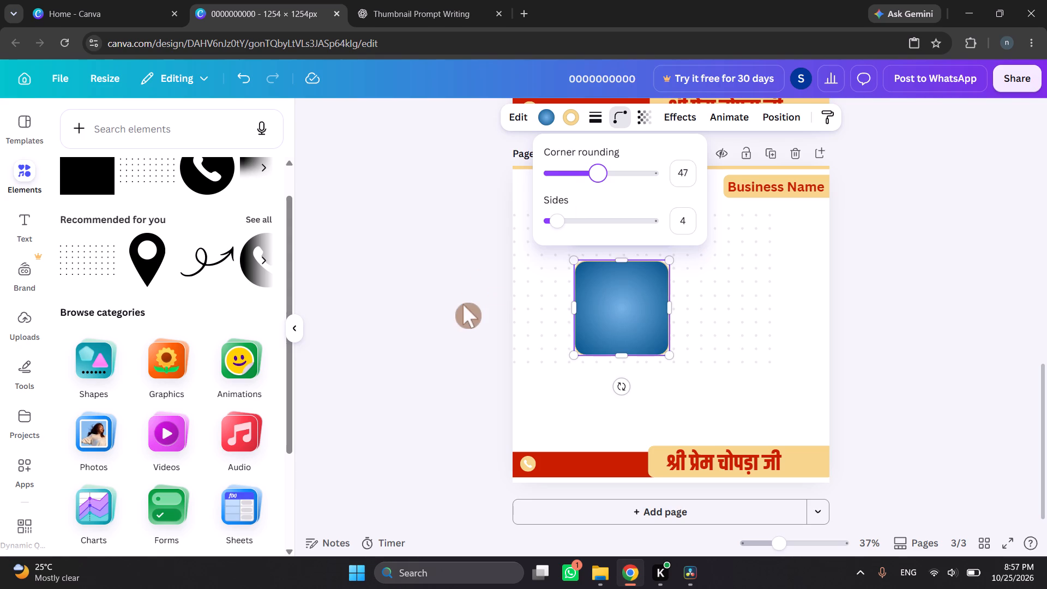
left_click(458, 305)
Set the stroke weight of the square's pale orange border to 5.
left_click(591, 119)
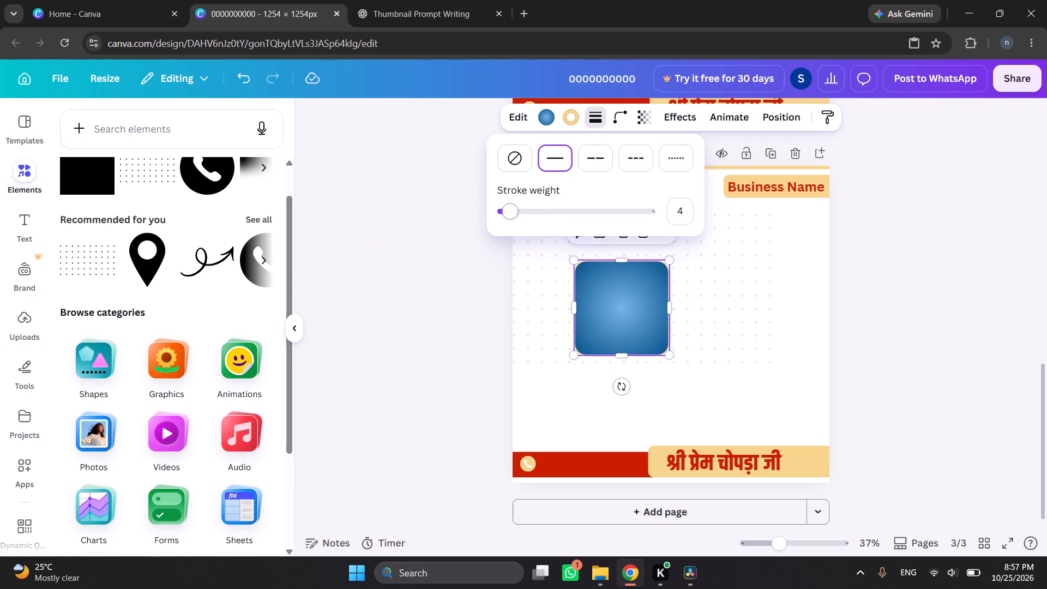
left_click(514, 217)
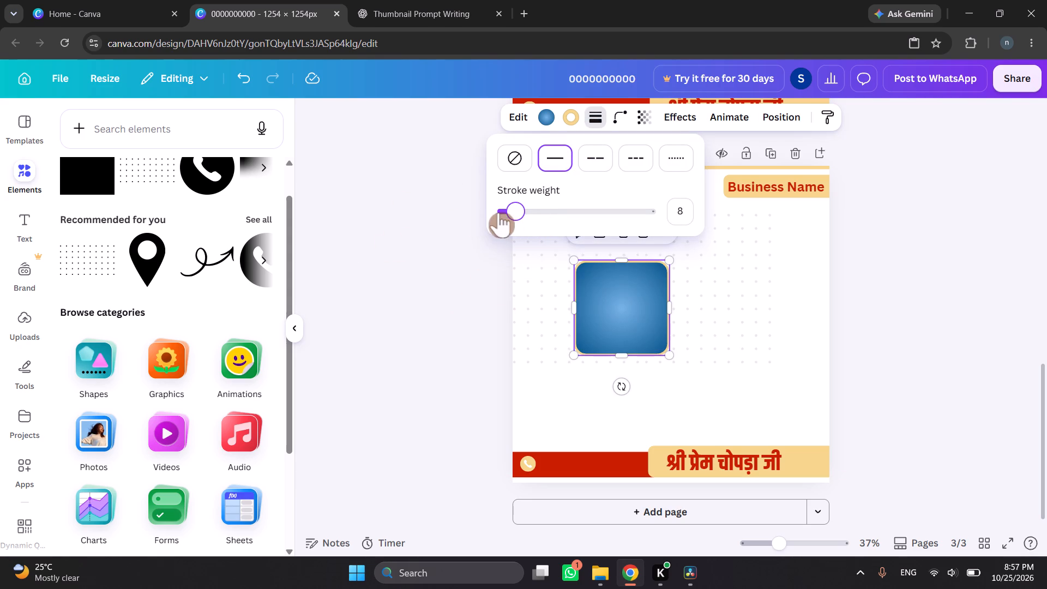
left_click(515, 211)
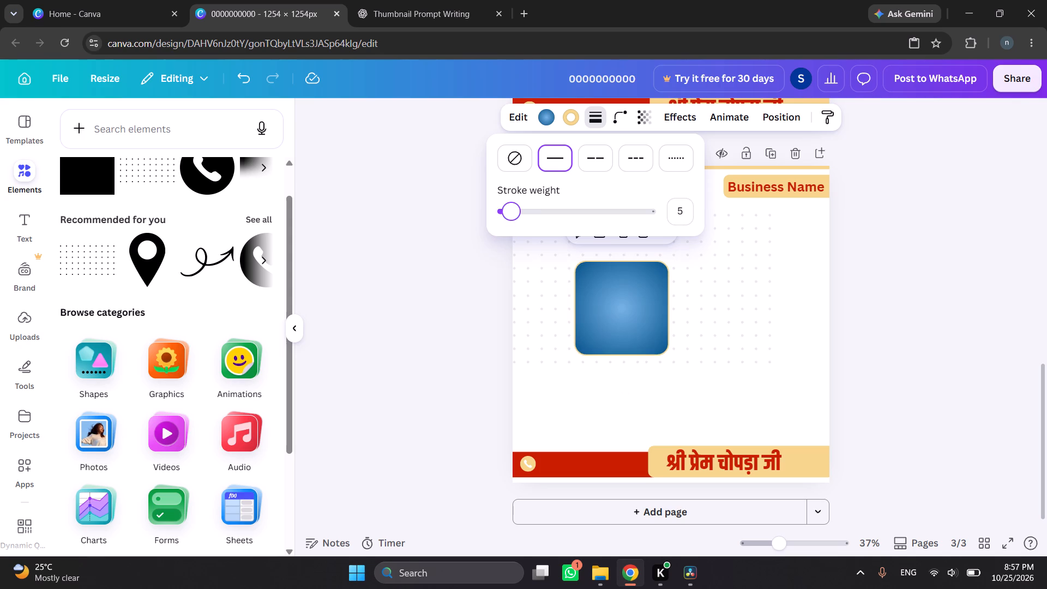
left_click(456, 302)
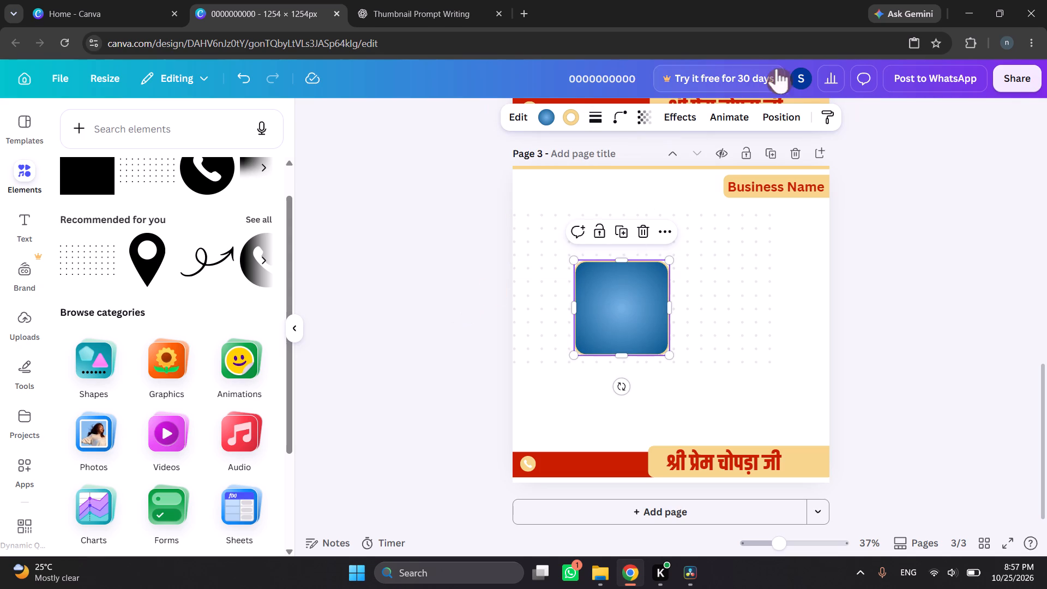
Apply the Drop shadow effect to the blue square with its default settings.
left_click(677, 128)
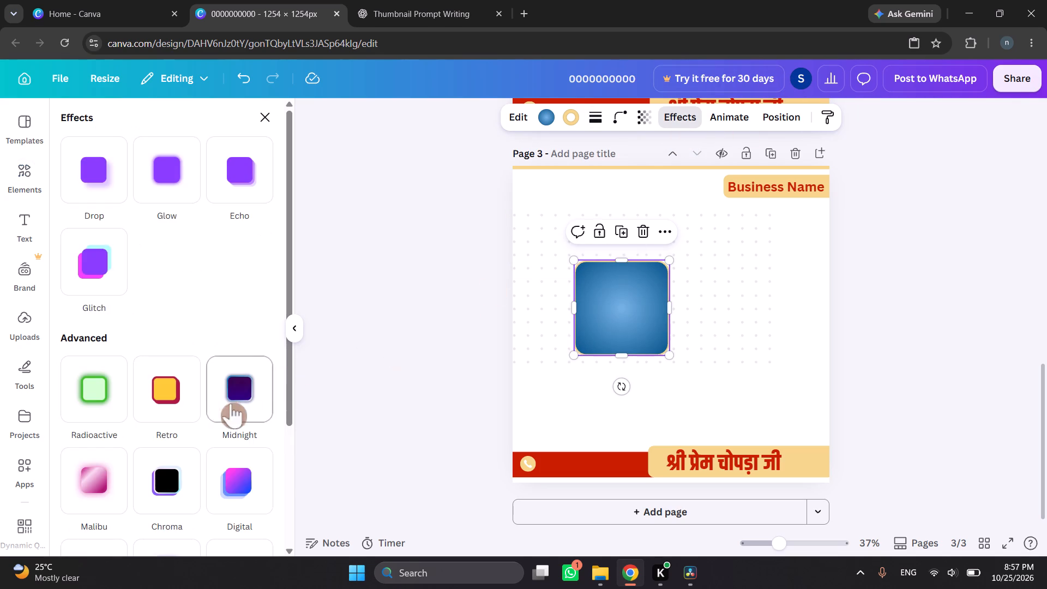
left_click(113, 171)
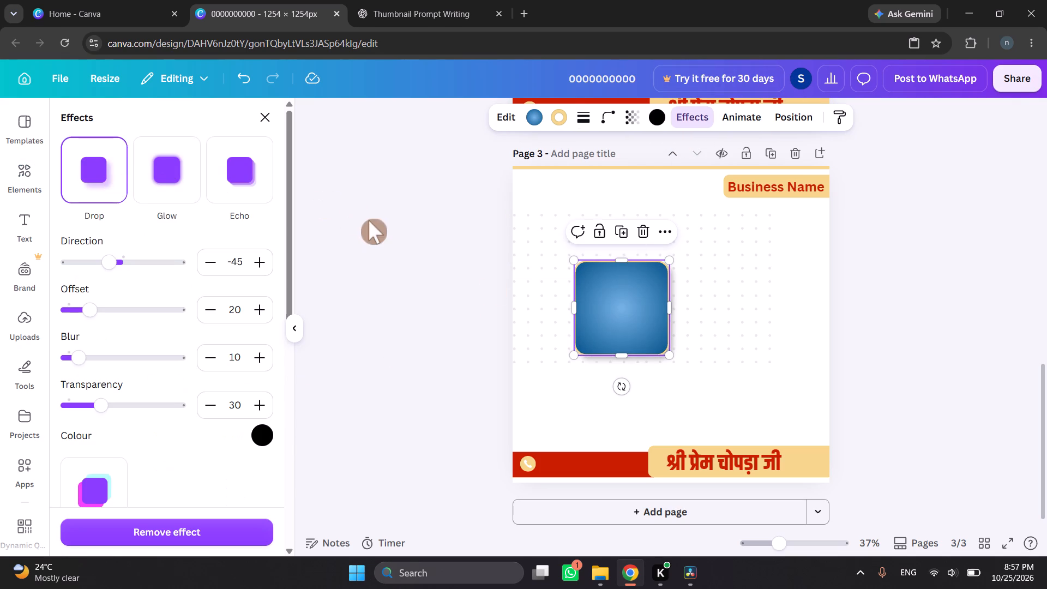
double_click(371, 271)
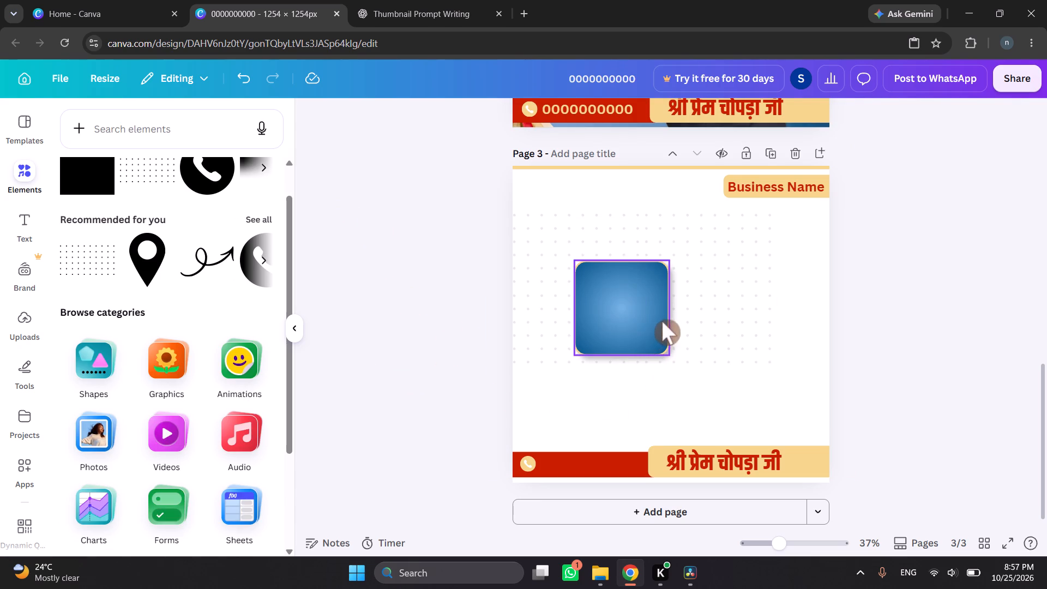
Move the blue square to the upper-left area of page 3, near the page's left edge.
left_click(631, 308)
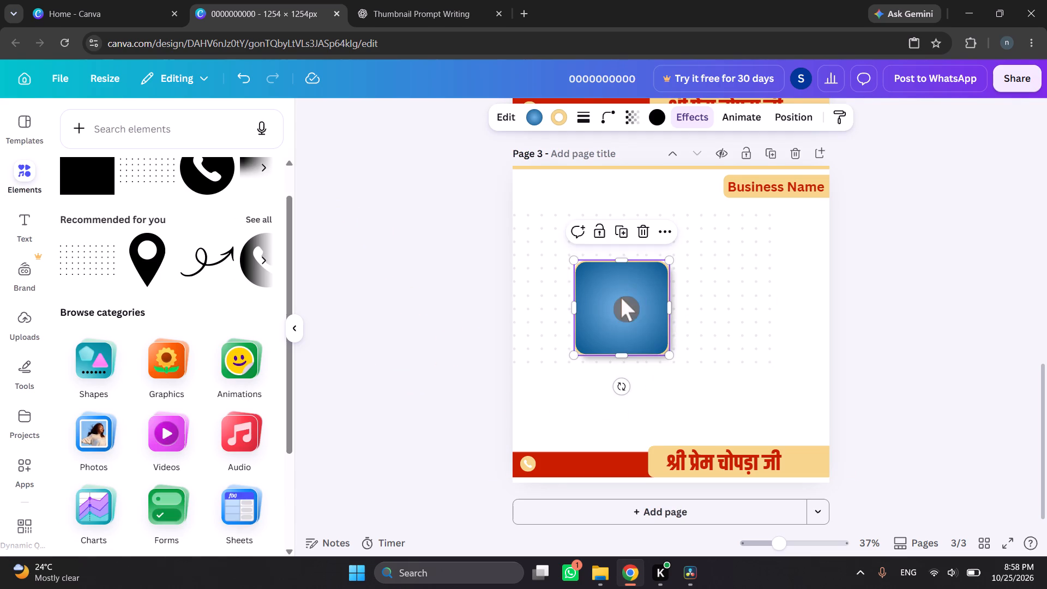
left_click_drag(621, 298, 580, 266)
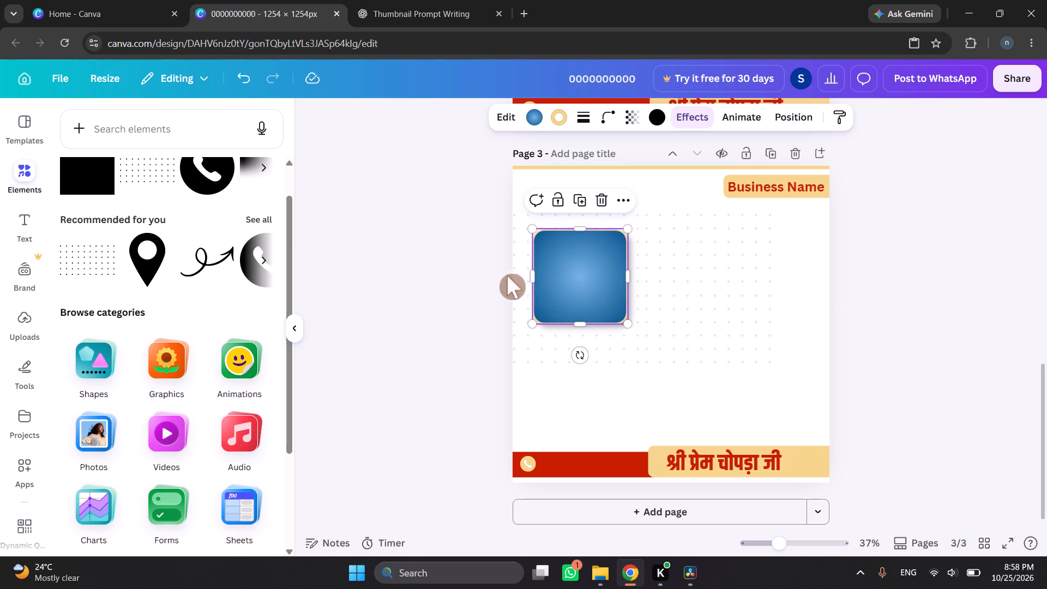
Duplicate the finished blue square about twelve times, leaving the copies stacked in a diagonal cascade on page 3.
left_click(579, 199)
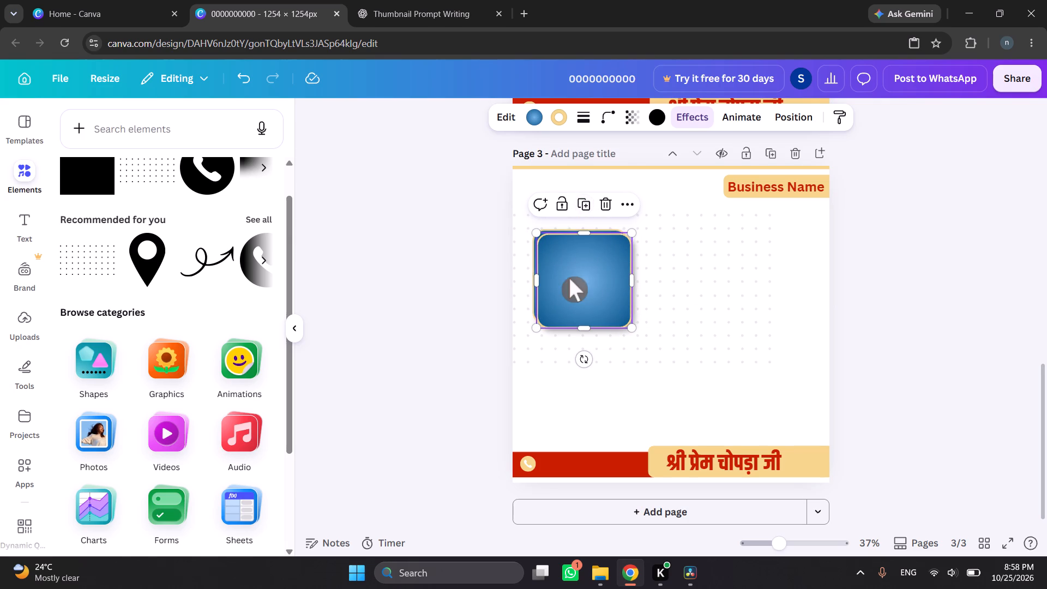
left_click(588, 204)
triple_click(588, 204)
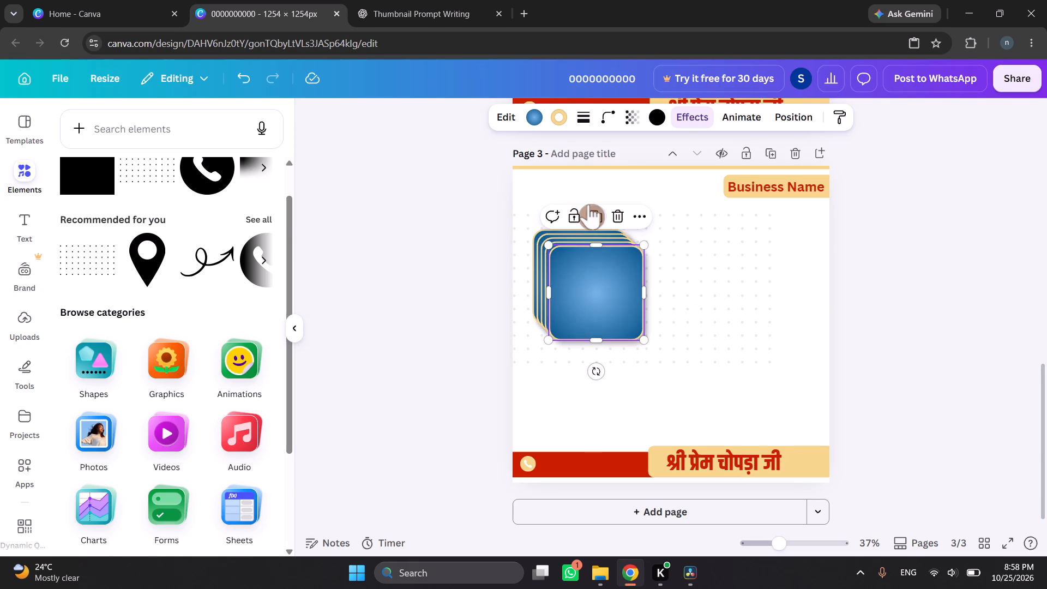
triple_click(588, 204)
left_click(588, 204)
left_click(593, 213)
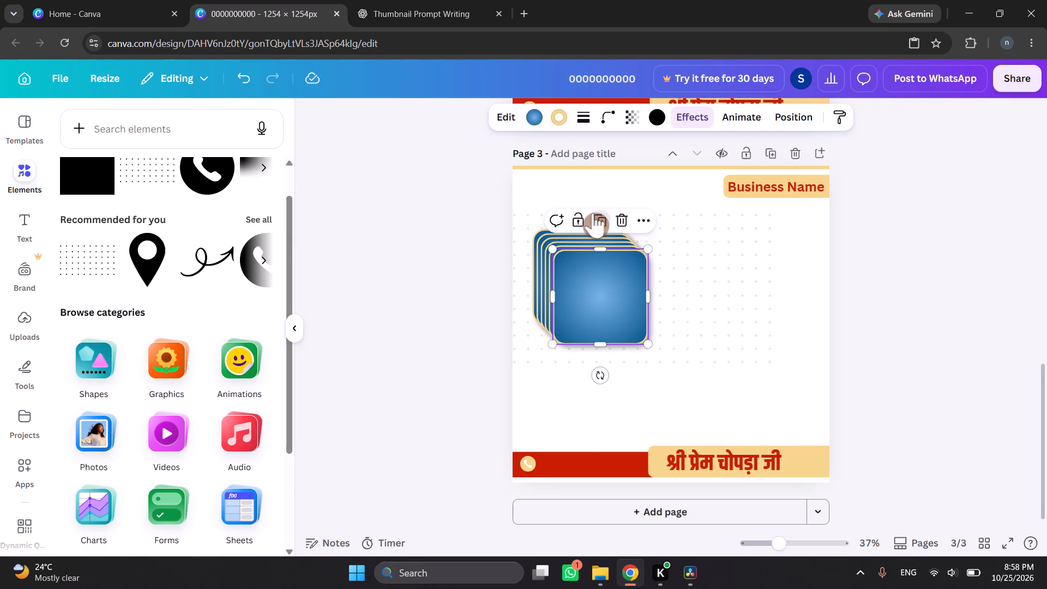
left_click(603, 217)
double_click(606, 224)
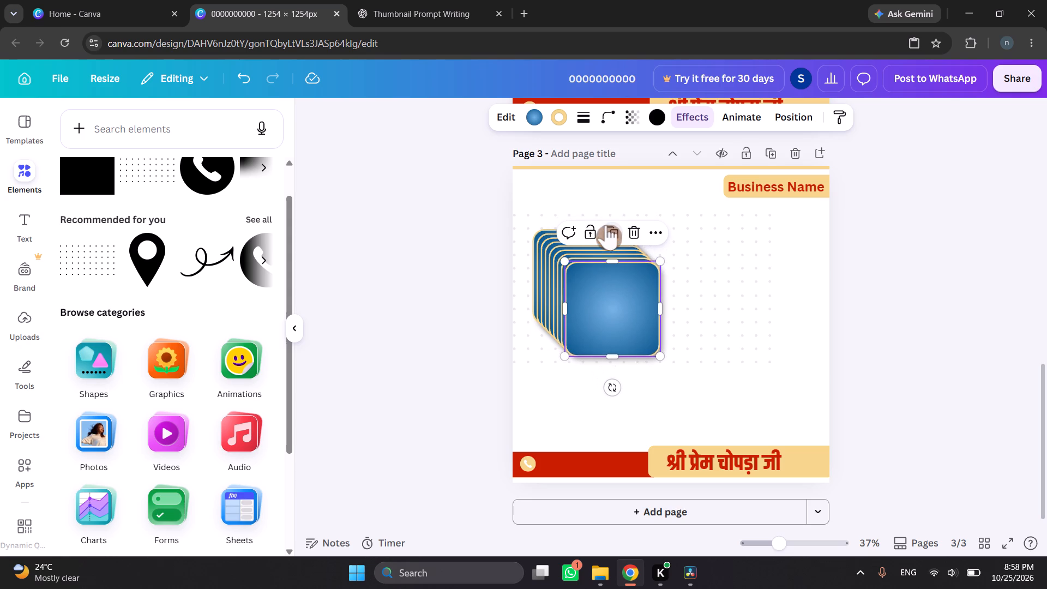
left_click(606, 225)
triple_click(625, 238)
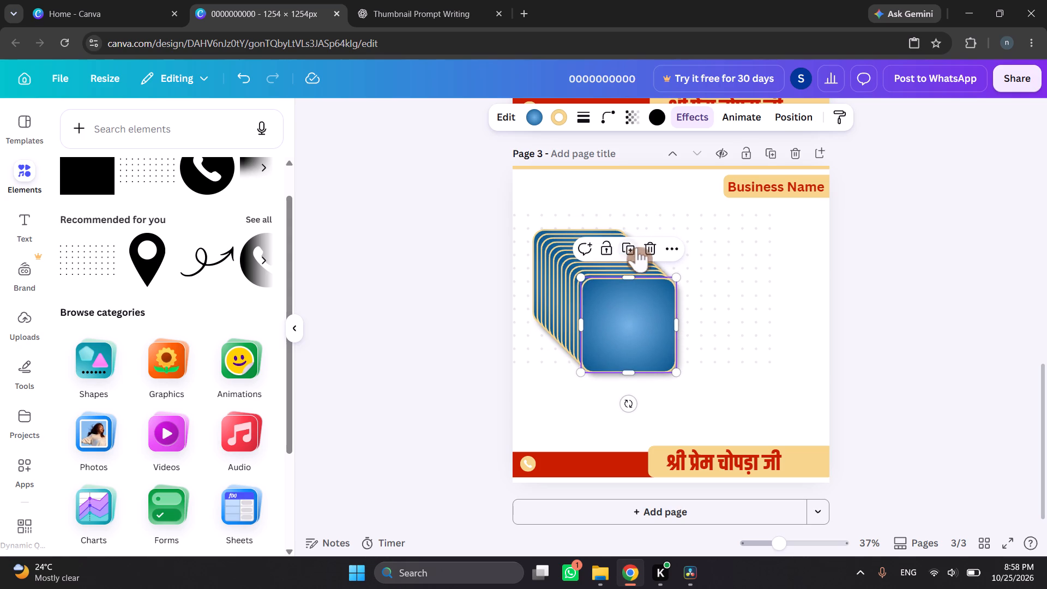
Duplicate the front blue square of the cascade three more times.
triple_click(637, 249)
left_click(471, 229)
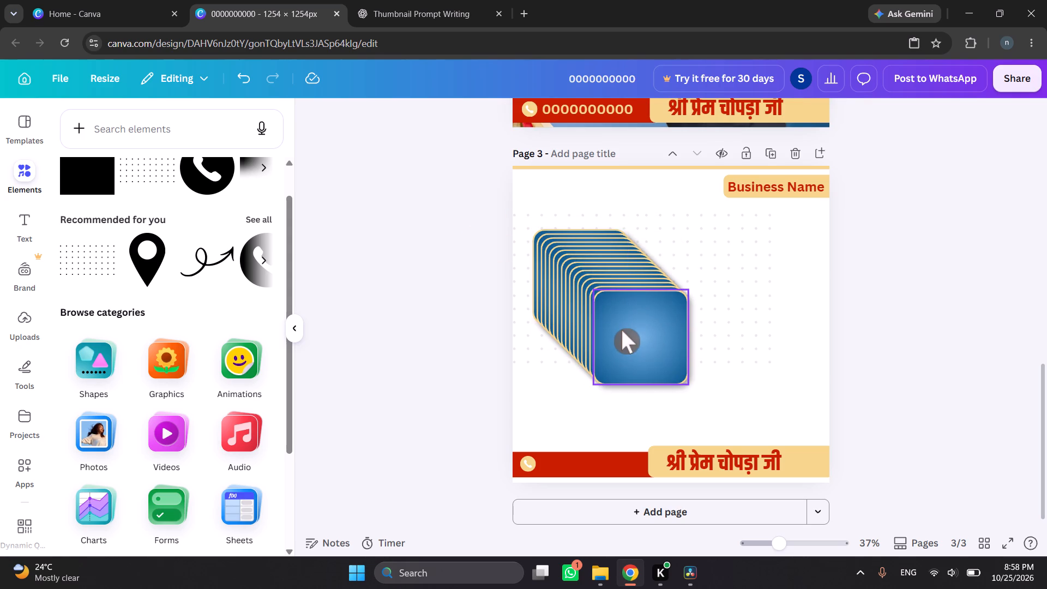
Spread three squares off the cascade's front: one below the Business Name label, one beneath it, and one at the page's top centre.
left_click_drag(622, 330, 744, 245)
left_click_drag(642, 329, 765, 355)
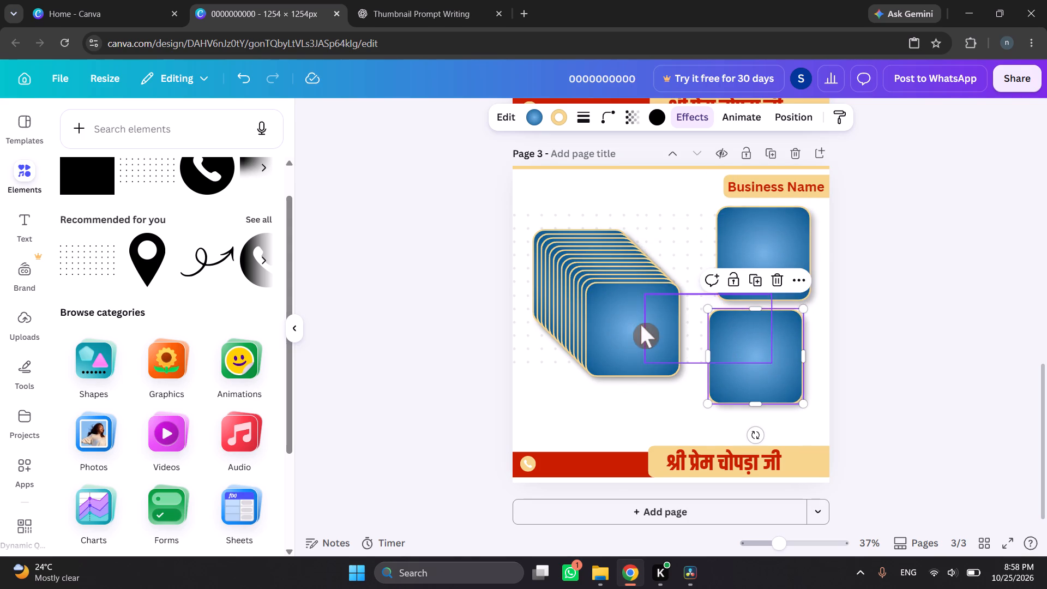
left_click_drag(641, 324, 670, 210)
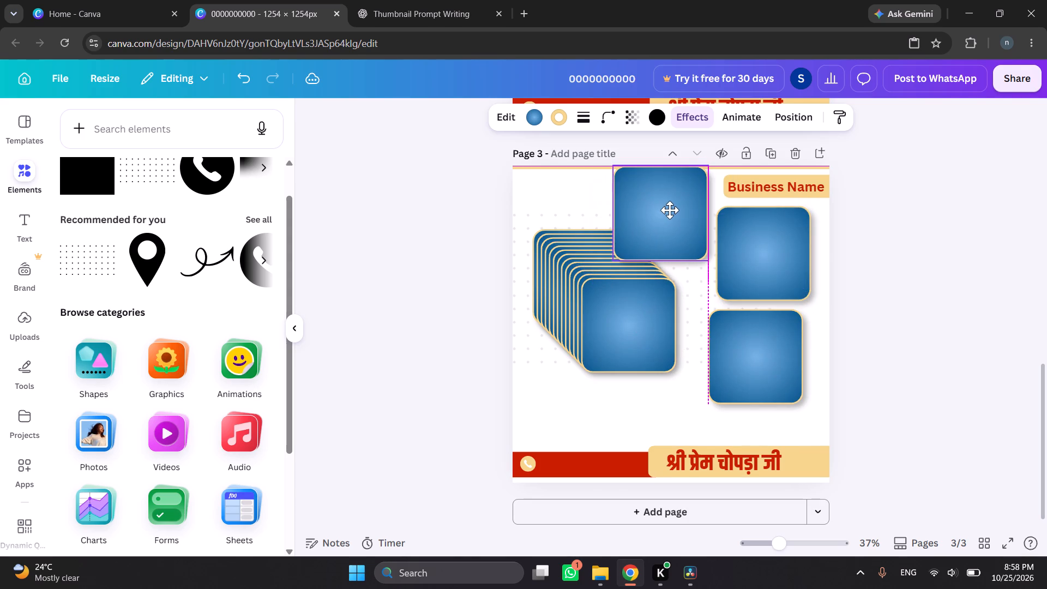
left_click_drag(670, 210, 667, 218)
Shrink the top-centre blue square to a small tile and place it at the page's top edge, above the cascade.
left_click_drag(610, 175, 648, 203)
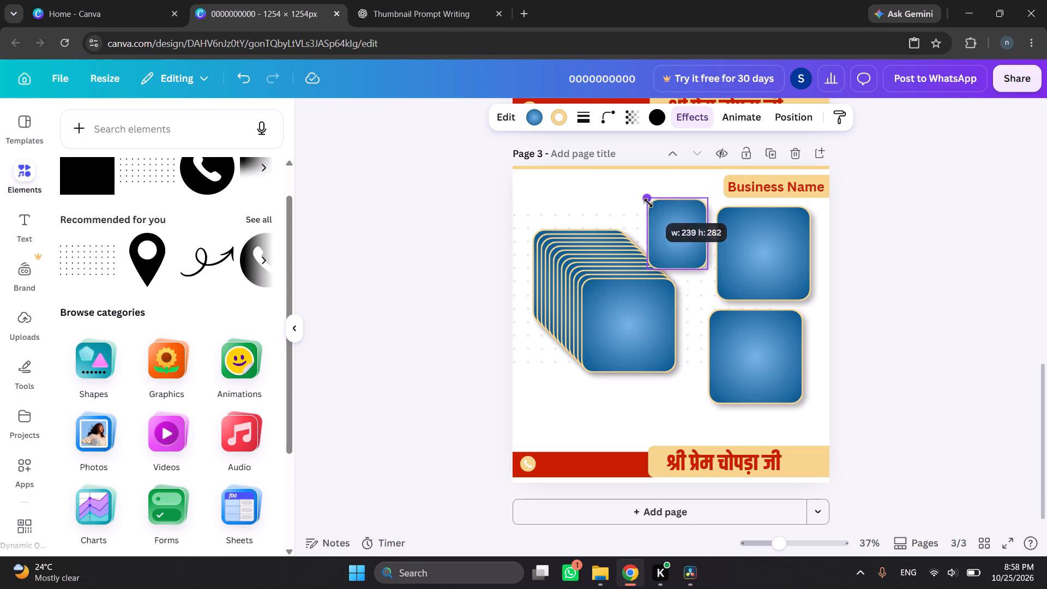
left_click_drag(648, 203, 649, 203)
left_click_drag(653, 202, 648, 213)
left_click_drag(665, 233, 558, 184)
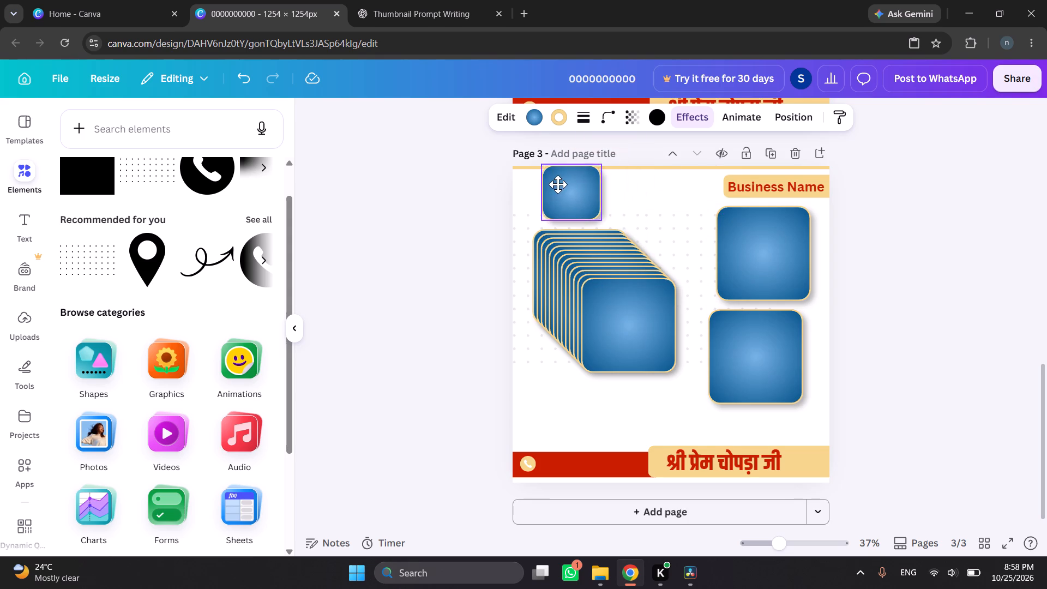
left_click_drag(558, 184, 550, 192)
left_click_drag(559, 190, 643, 187)
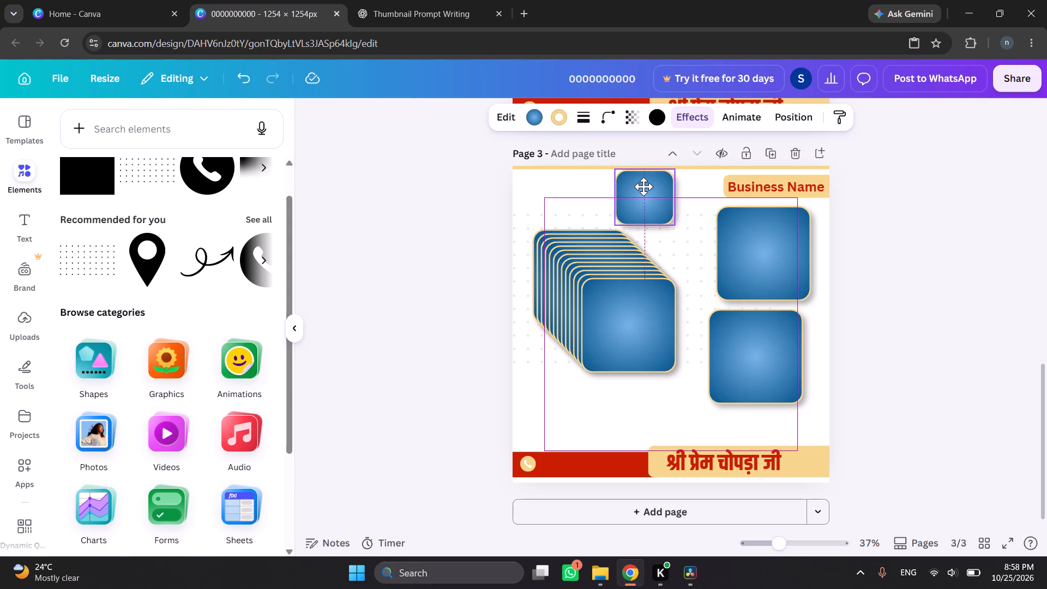
left_click_drag(643, 187, 654, 185)
Move one blue square from the cascade to the page's lower-left area, above the red footer.
left_click_drag(592, 299, 549, 363)
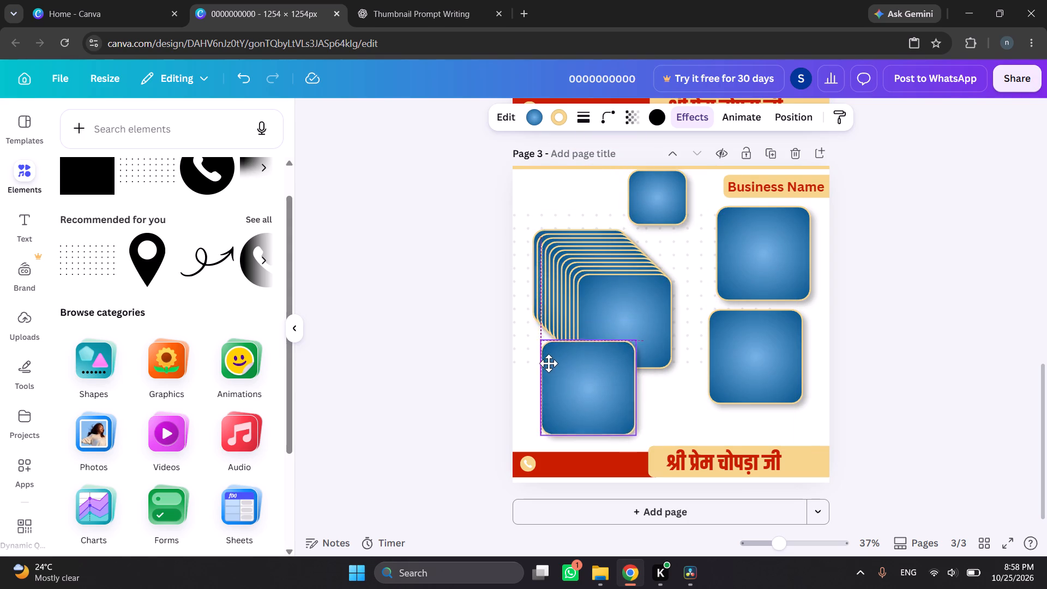
left_click_drag(549, 363, 544, 368)
Delete five surplus blue squares from the cascade on page 3.
left_click(542, 257)
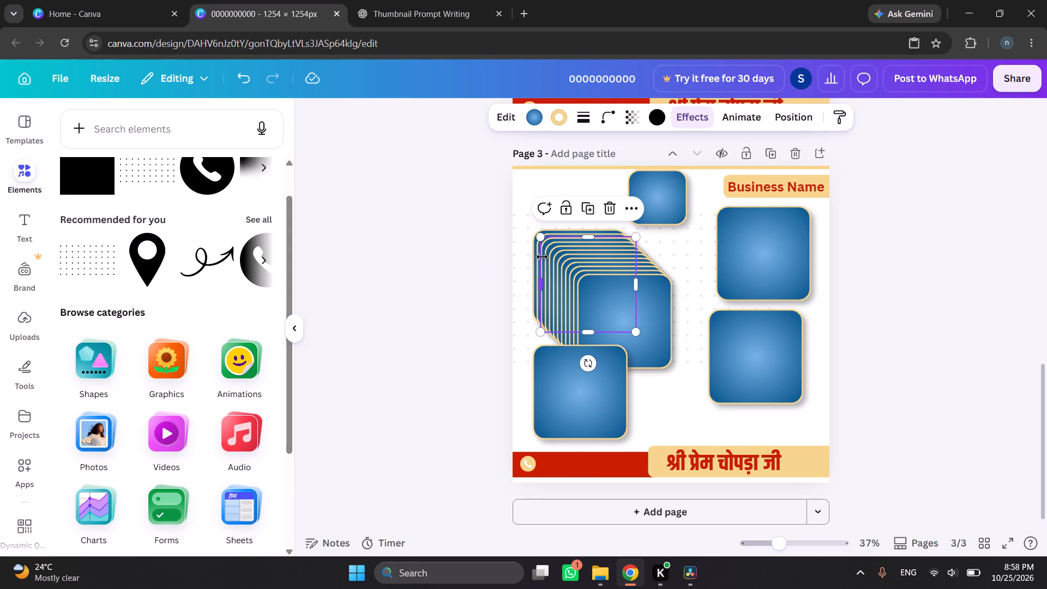
left_click(605, 209)
left_click(571, 262)
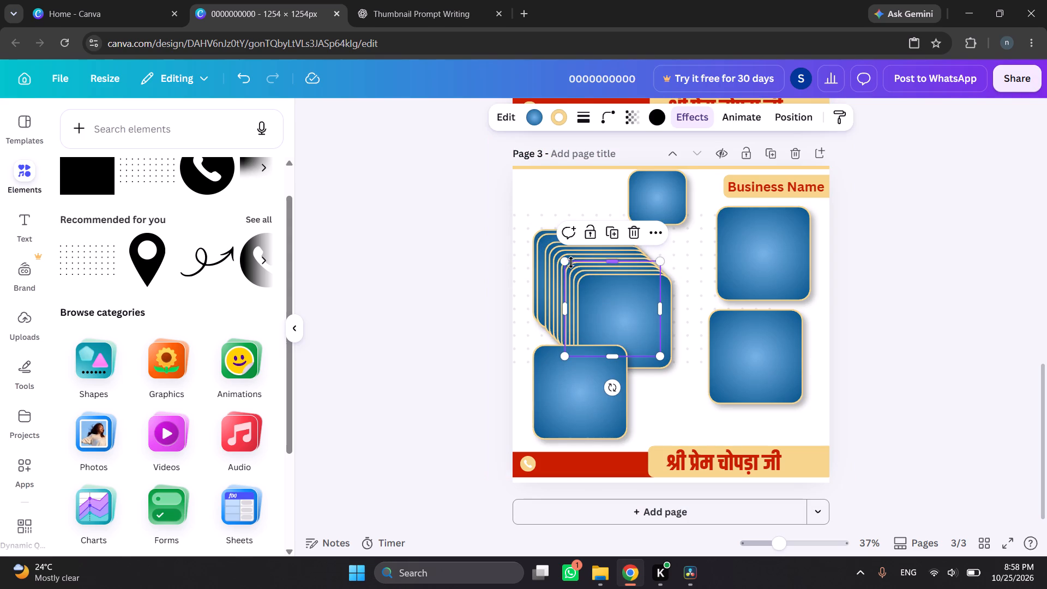
left_click(631, 230)
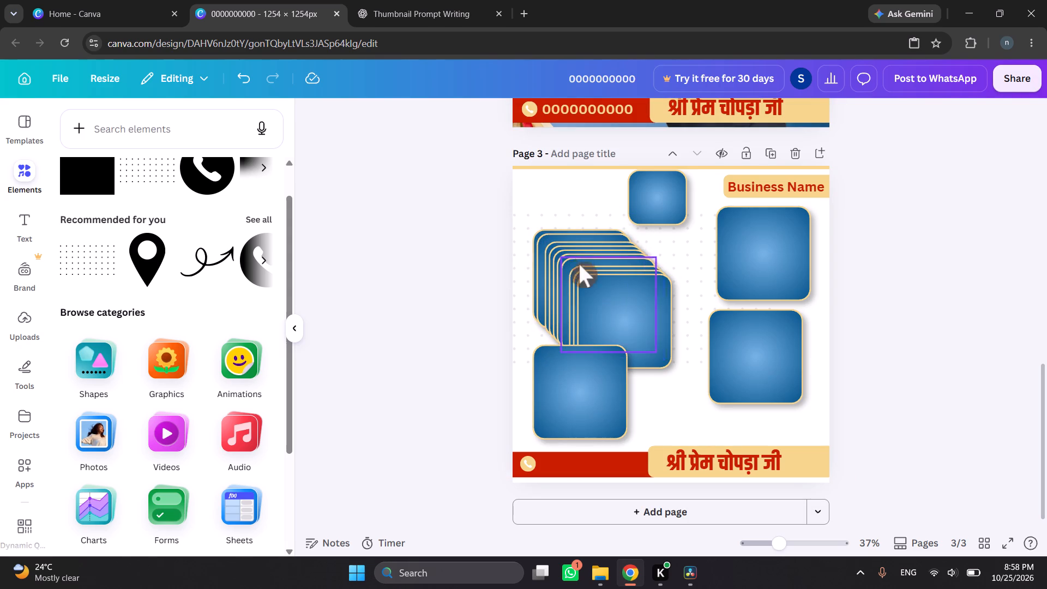
left_click(587, 261)
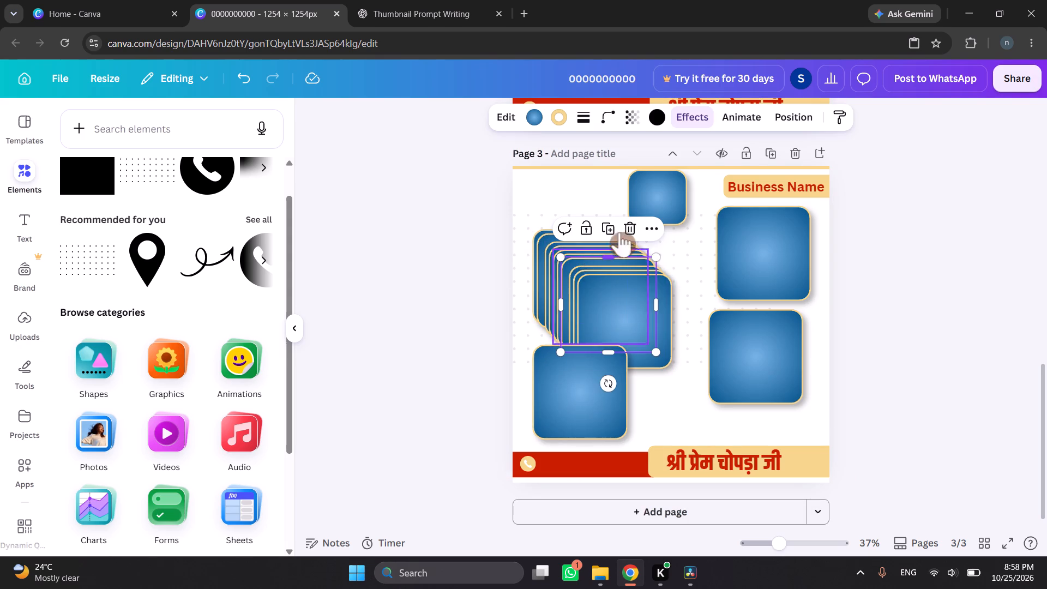
left_click(628, 219)
left_click(551, 245)
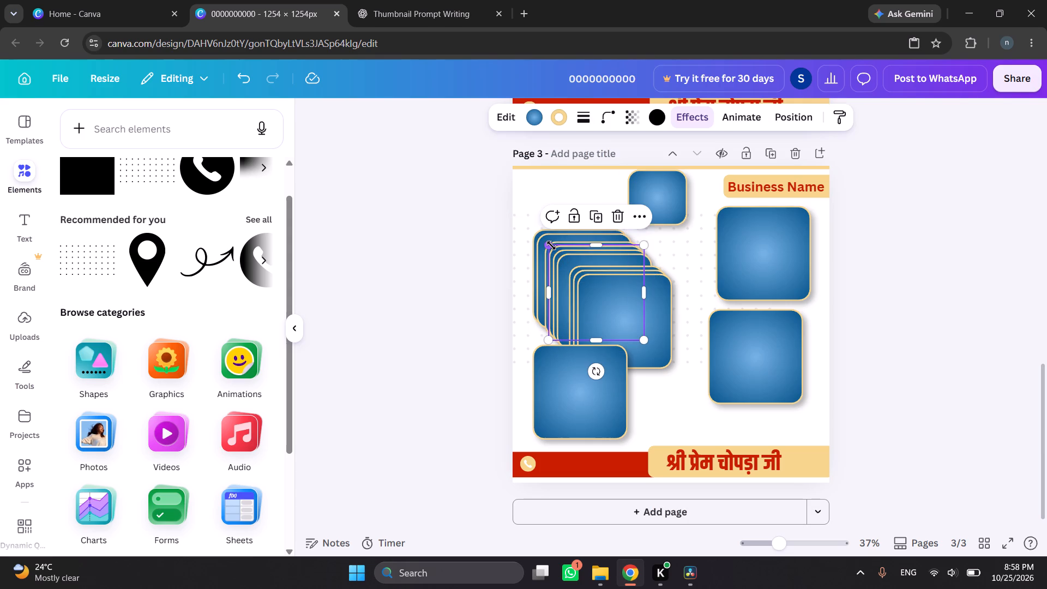
left_click(618, 213)
left_click(585, 256)
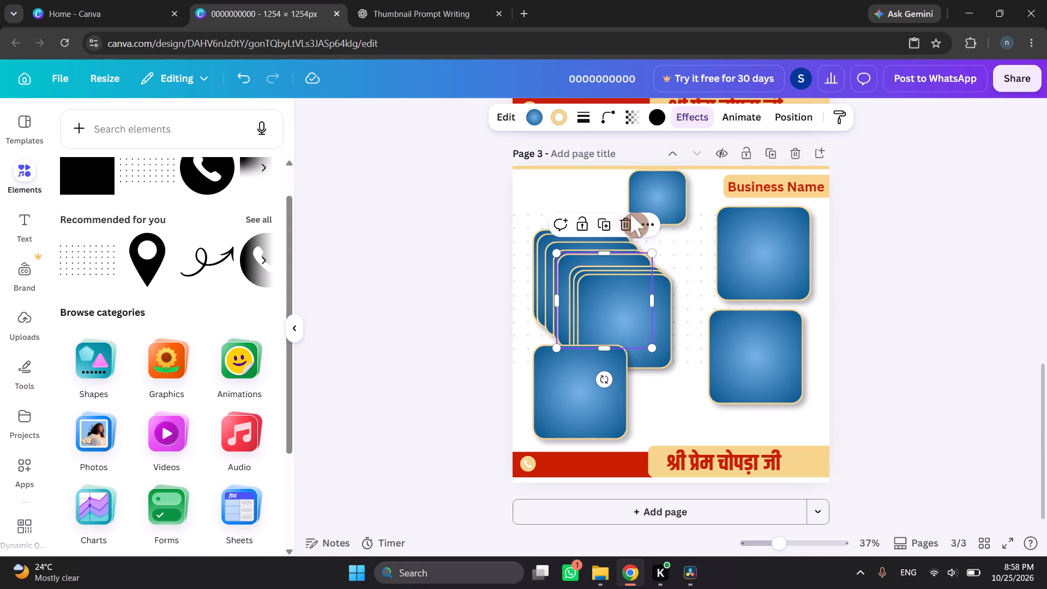
left_click(624, 221)
Delete five more surplus squares from the cascade, keeping only two large ones there.
left_click(617, 273)
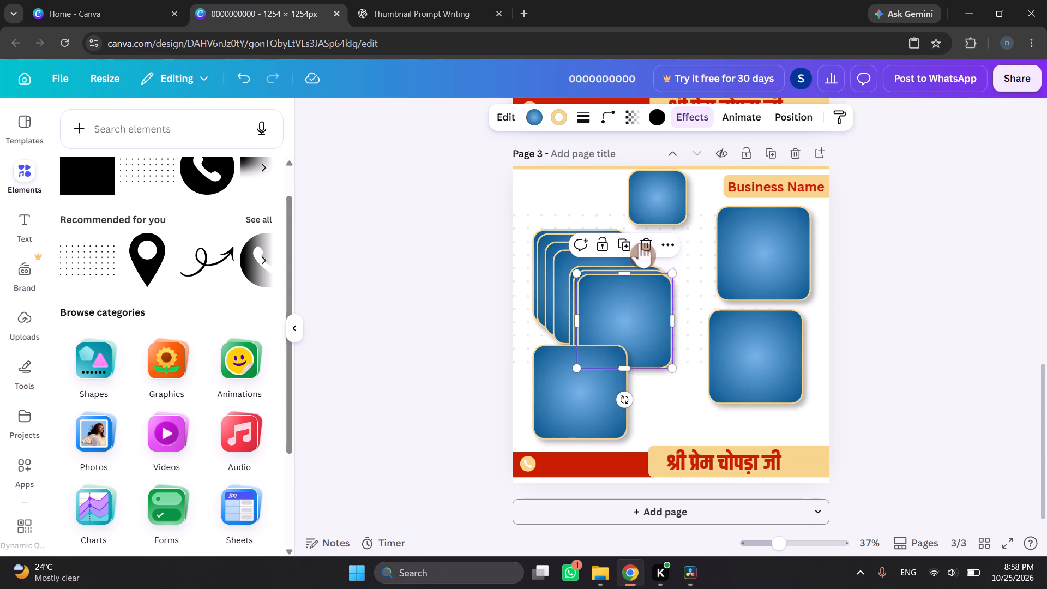
left_click(640, 243)
left_click(598, 259)
left_click(625, 219)
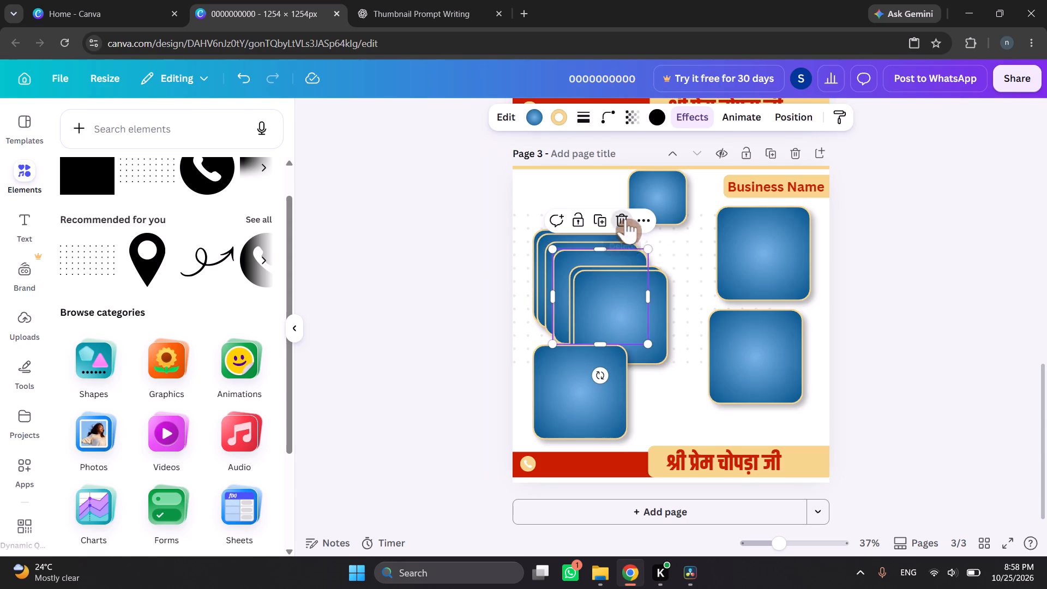
left_click(588, 240)
left_click(606, 197)
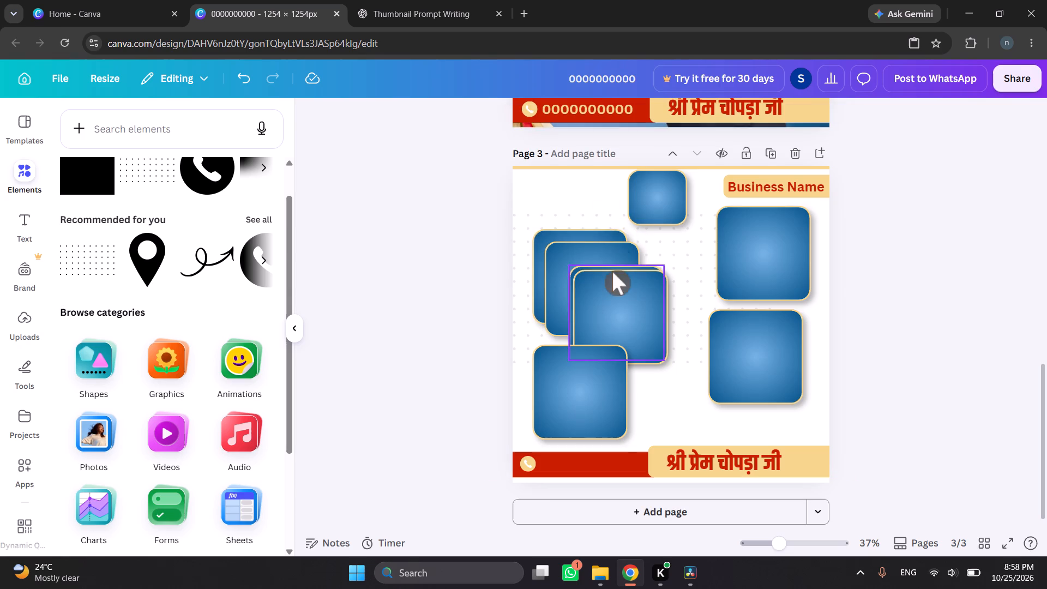
left_click(612, 272)
left_click(643, 236)
left_click(597, 254)
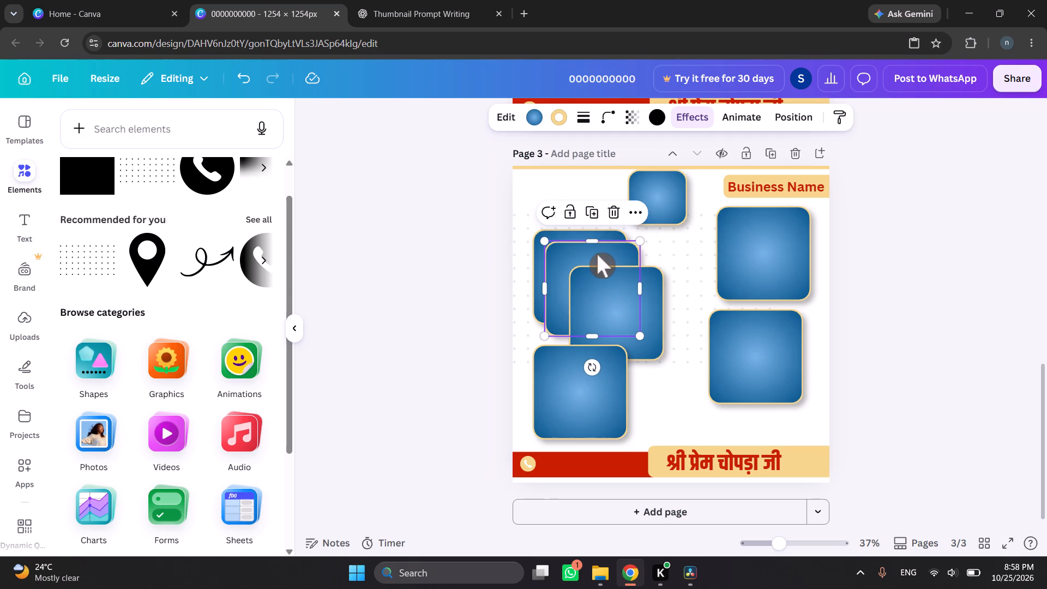
left_click(619, 208)
Arrange the five large squares: two stacked at the page's left, one in the upper middle, one upper right level with it, one lower right.
left_click_drag(617, 316, 654, 266)
left_click_drag(560, 279, 548, 239)
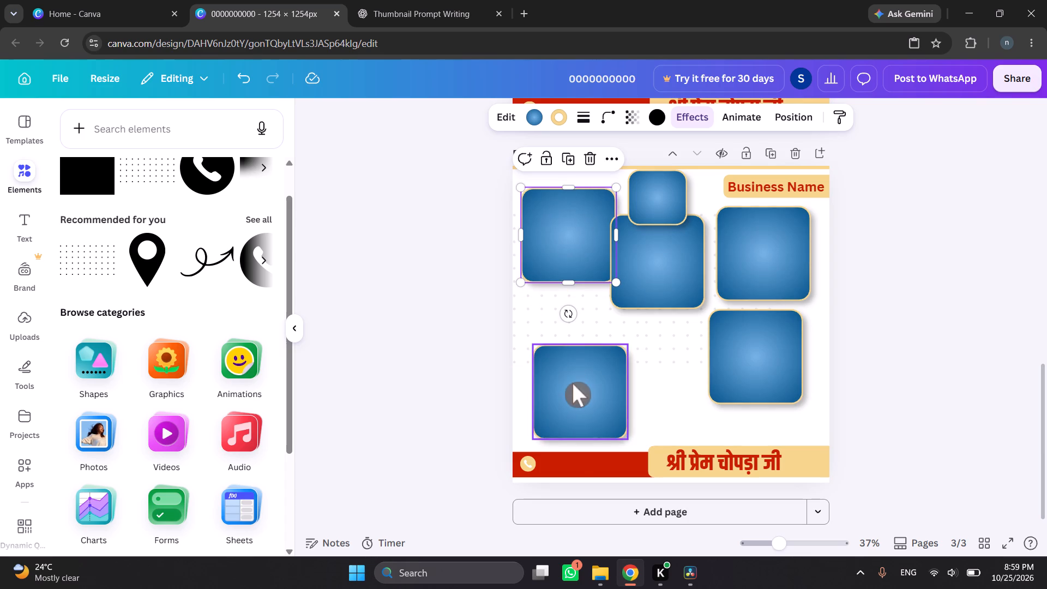
left_click_drag(573, 383, 562, 337)
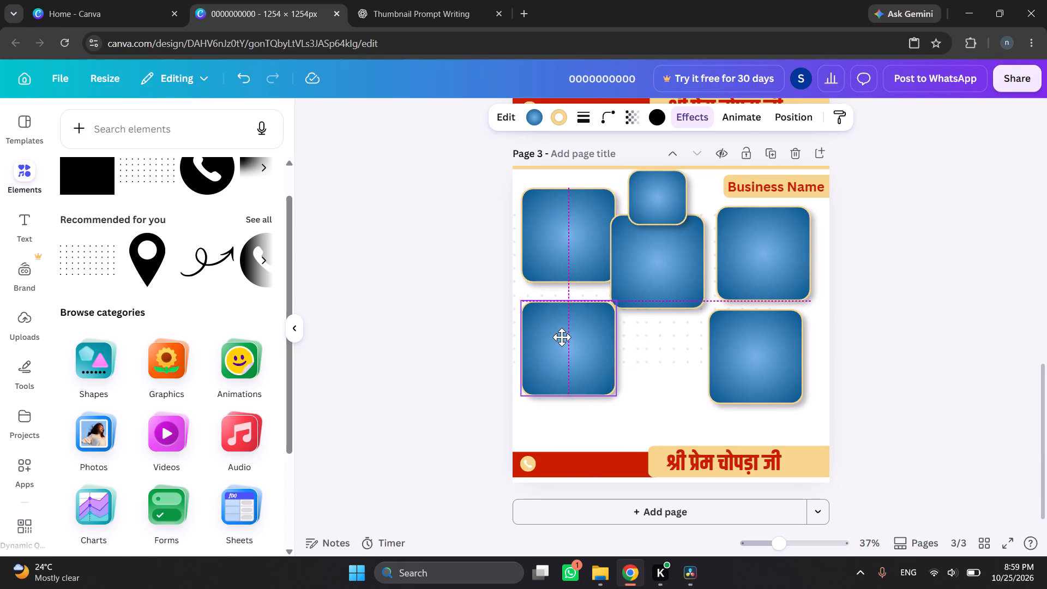
left_click_drag(562, 337, 561, 337)
left_click_drag(729, 350, 689, 347)
left_click_drag(757, 223, 724, 150)
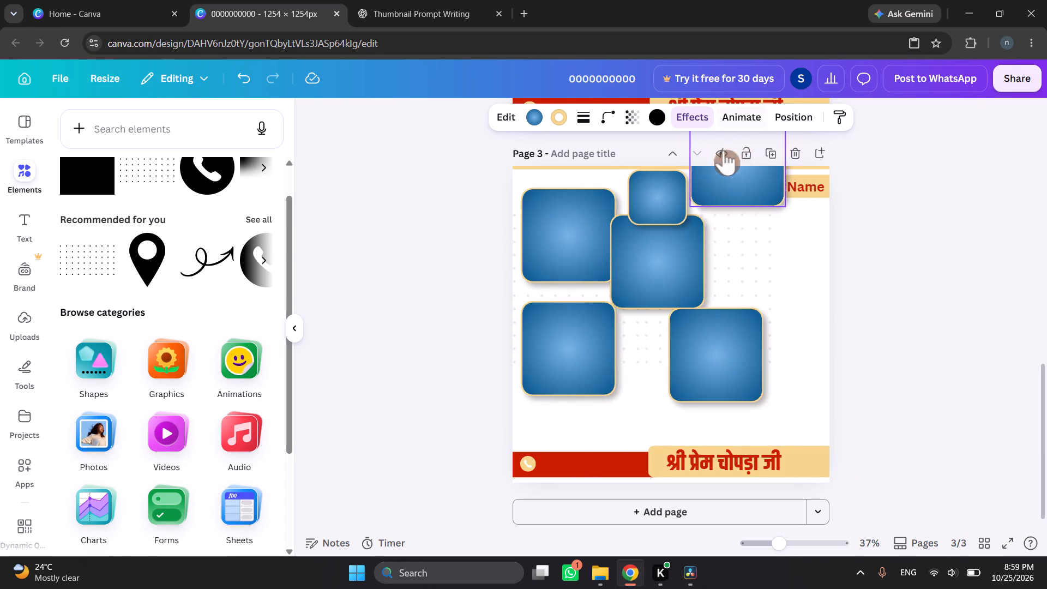
left_click_drag(724, 150, 753, 211)
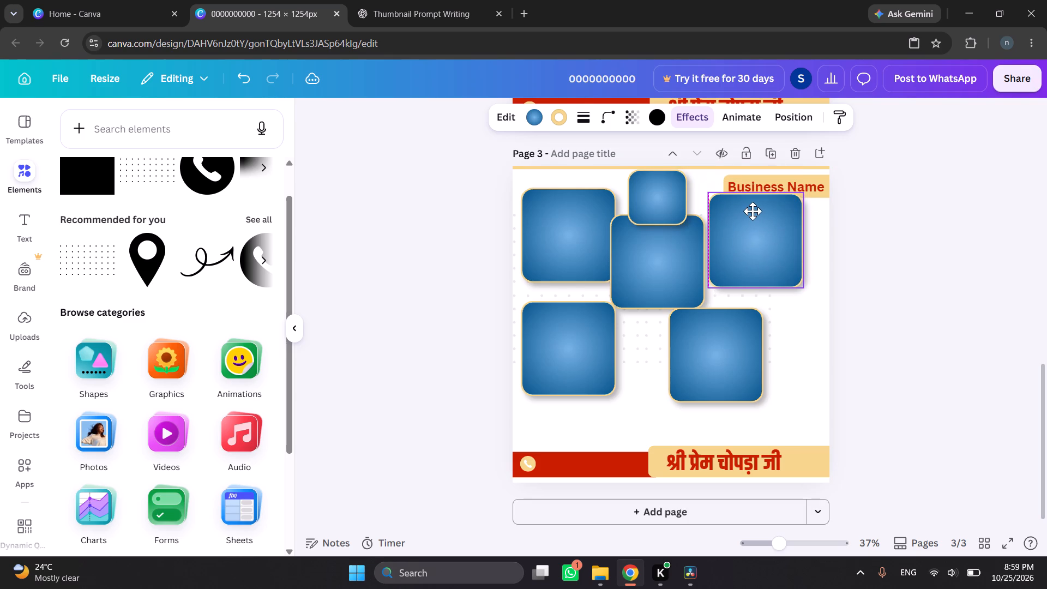
left_click_drag(753, 211, 759, 231)
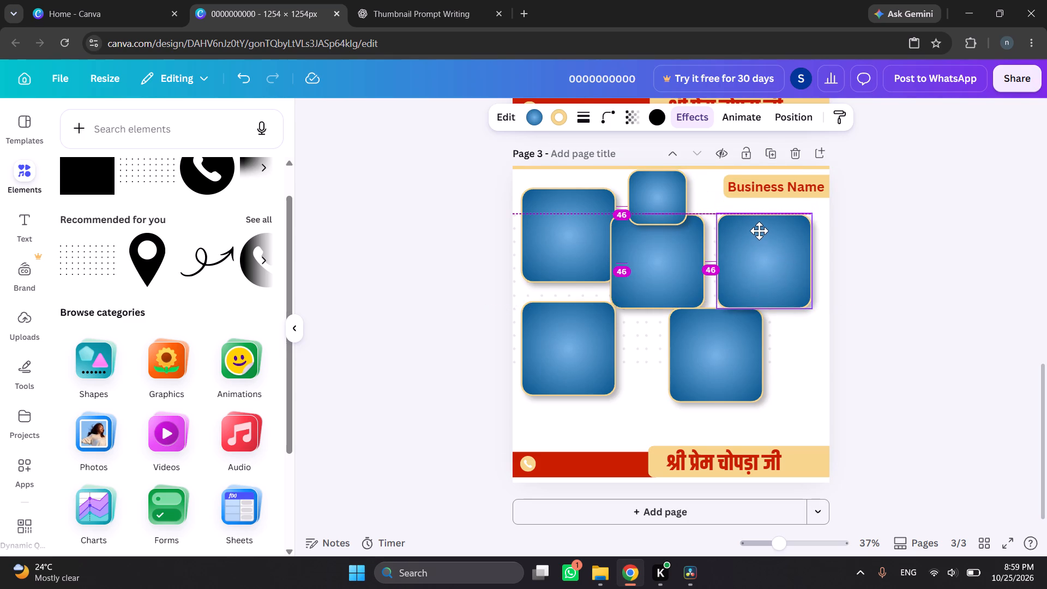
left_click_drag(759, 231, 759, 230)
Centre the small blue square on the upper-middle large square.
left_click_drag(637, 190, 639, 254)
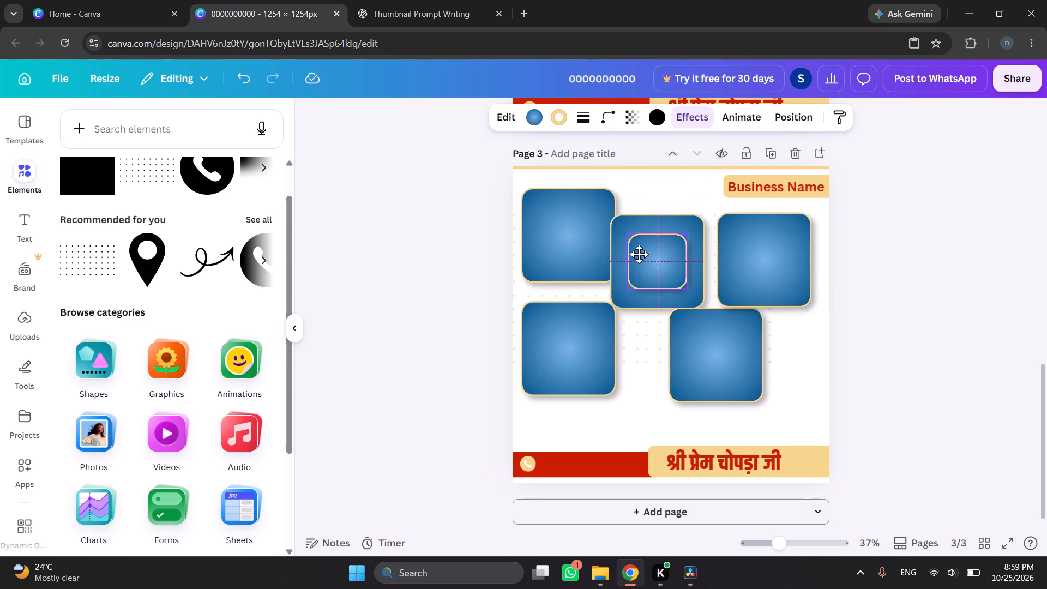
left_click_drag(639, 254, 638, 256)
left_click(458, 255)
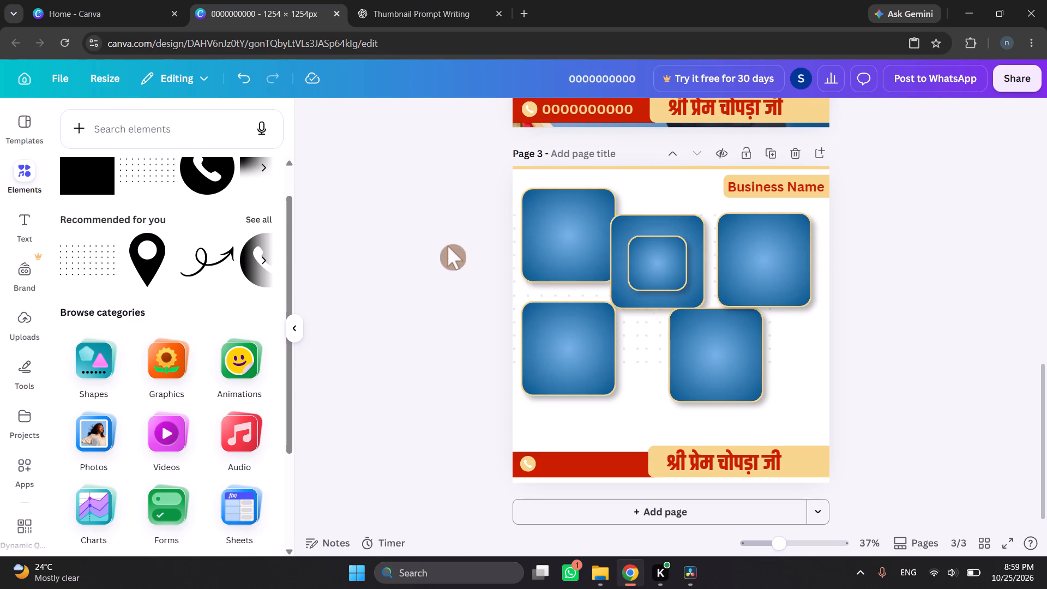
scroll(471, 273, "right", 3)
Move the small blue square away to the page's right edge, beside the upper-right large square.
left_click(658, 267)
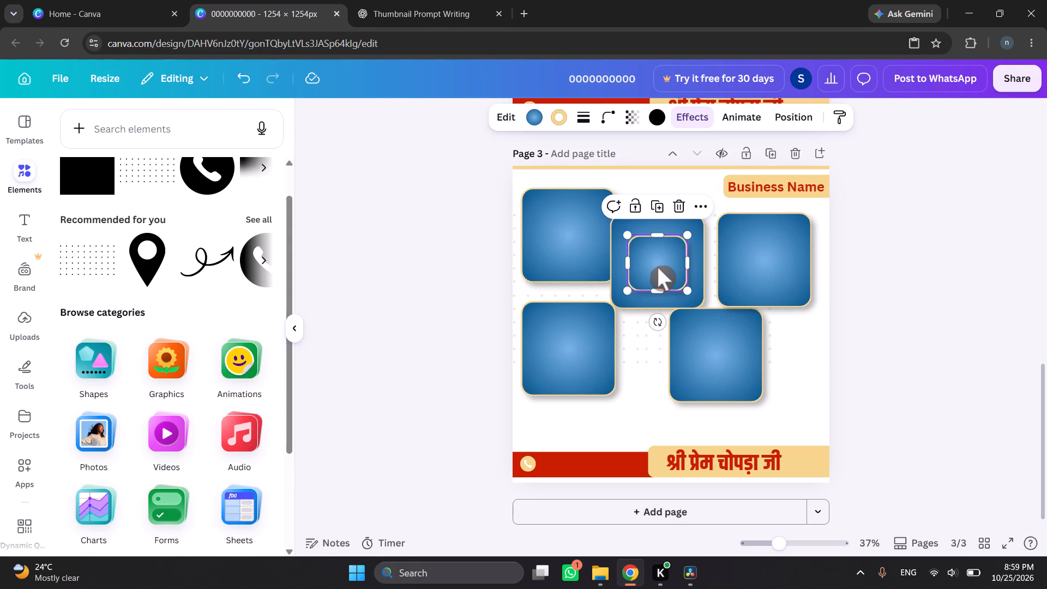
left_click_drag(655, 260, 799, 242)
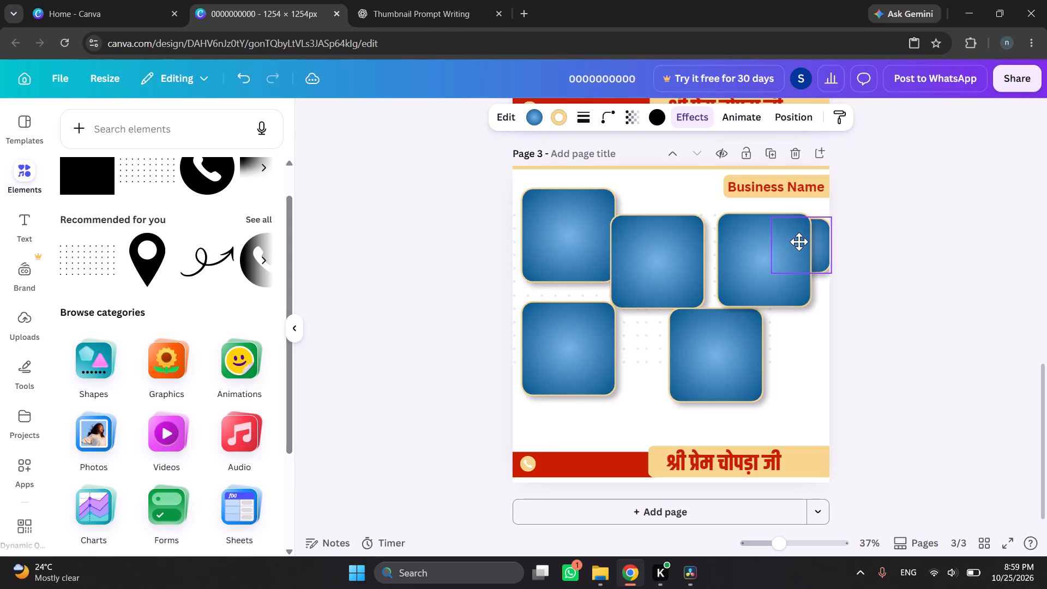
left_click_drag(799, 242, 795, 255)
Shrink the upper-right large square to a medium tile and centre it on the upper-middle large square.
left_click(755, 259)
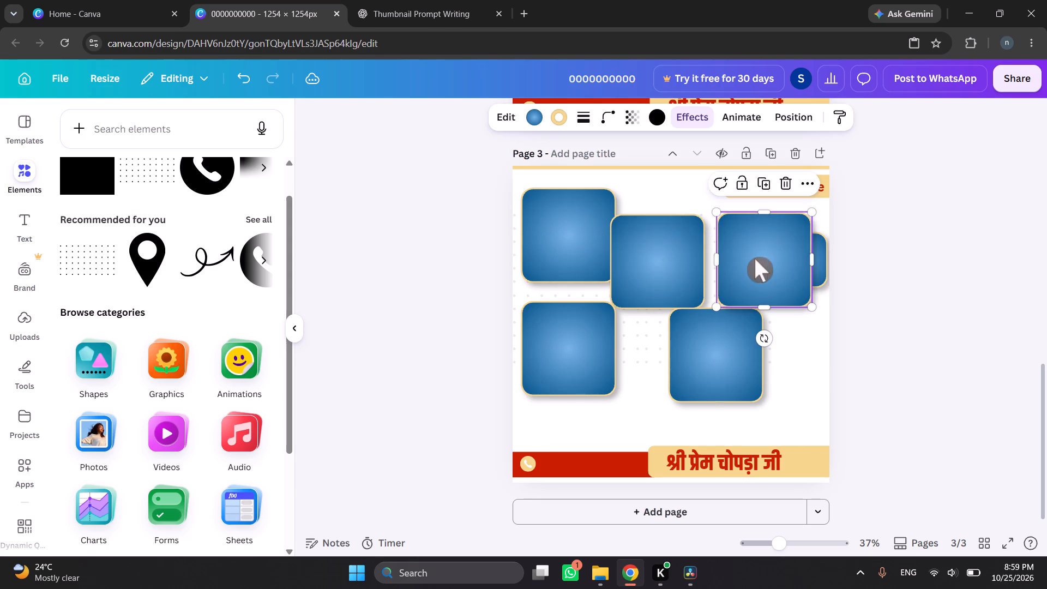
left_click_drag(733, 250, 649, 255)
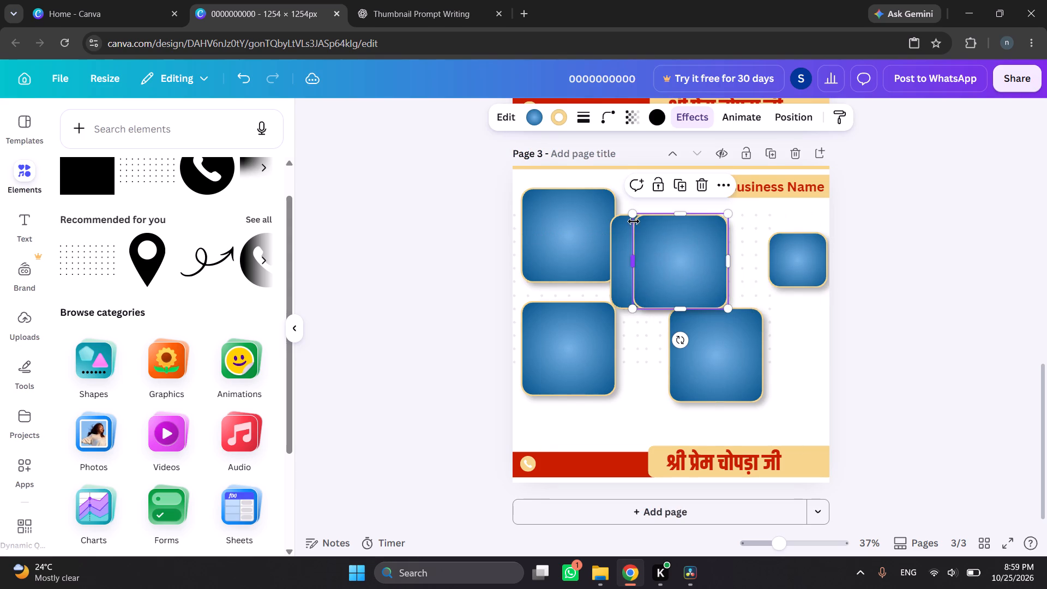
left_click_drag(631, 218, 649, 244)
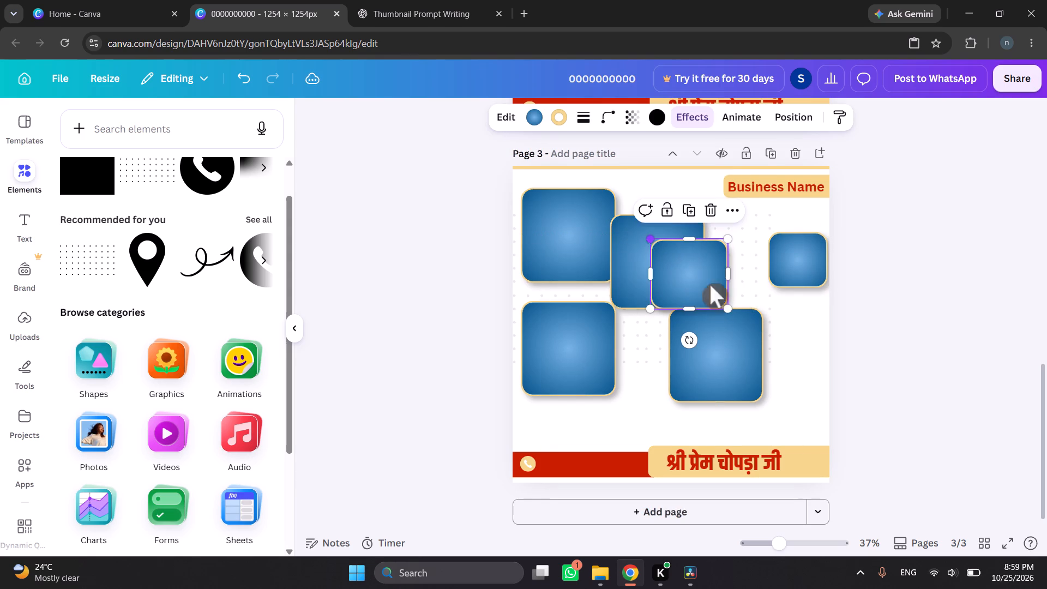
left_click(716, 293)
left_click_drag(695, 277, 428, 284)
left_click(428, 284)
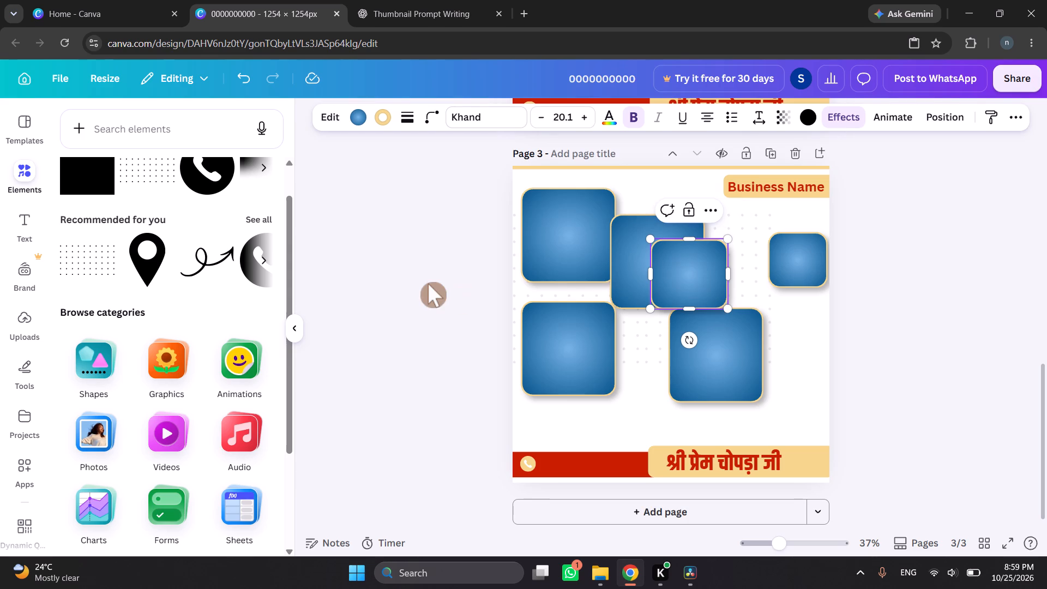
left_click_drag(683, 275, 640, 252)
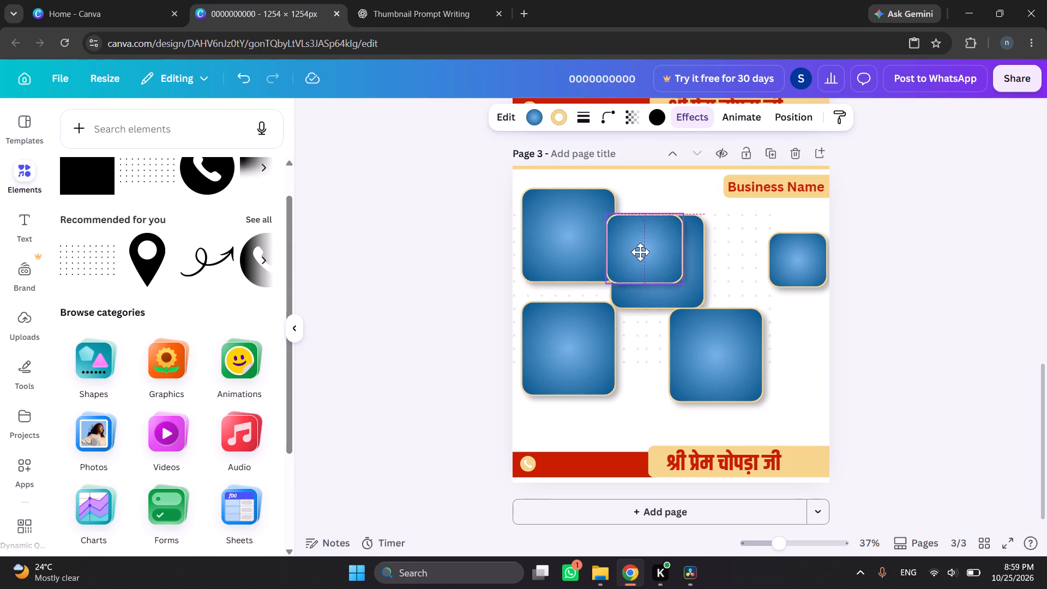
left_click_drag(640, 252, 653, 264)
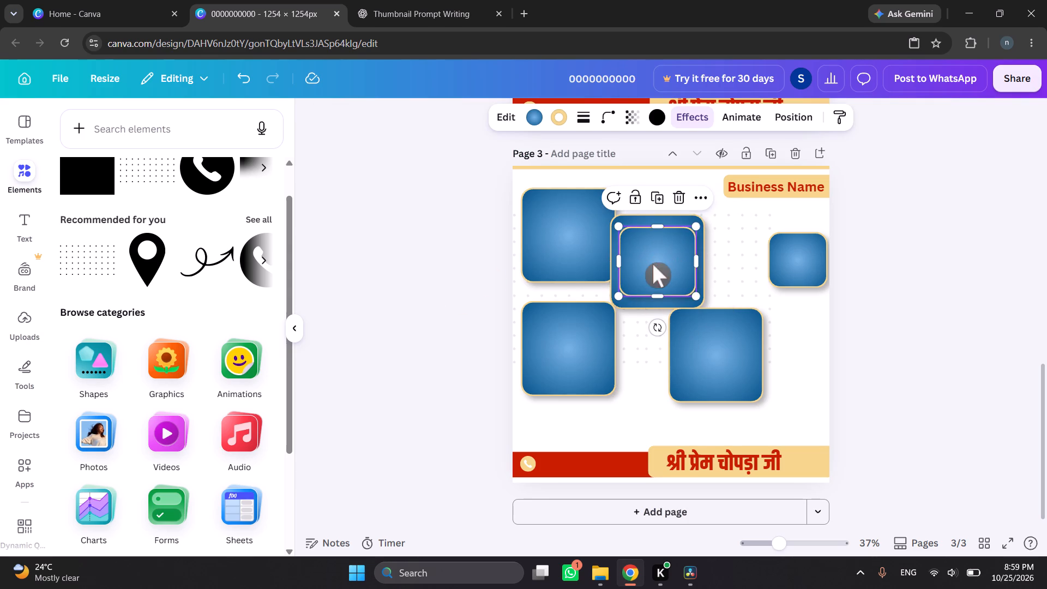
Move the small blue square over the medium tile's right side and bring it to the front layer.
left_click_drag(775, 264, 789, 264)
left_click_drag(789, 264, 632, 256)
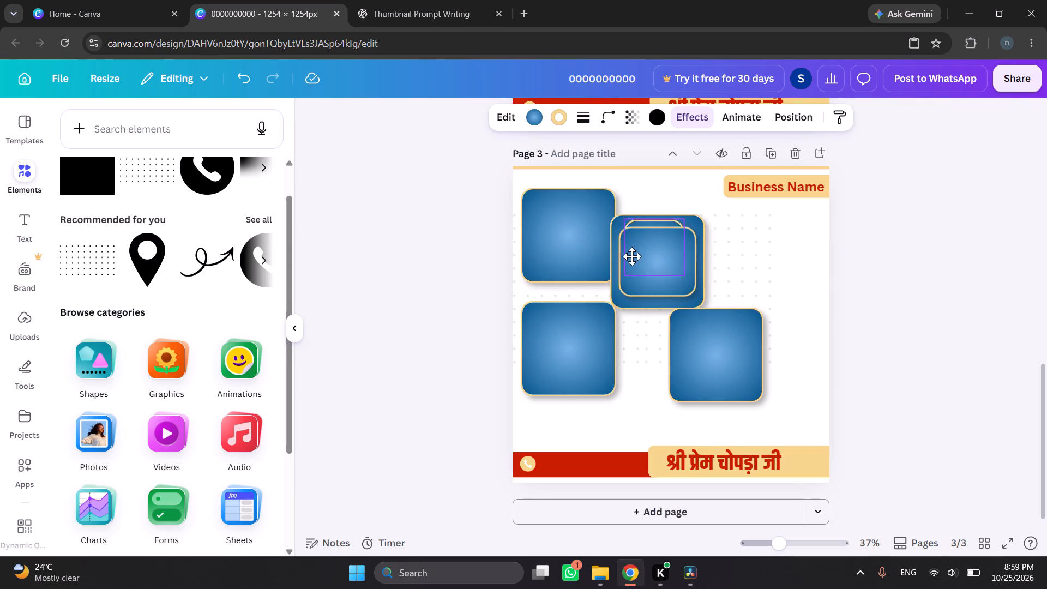
left_click_drag(632, 256, 688, 253)
right_click(723, 244)
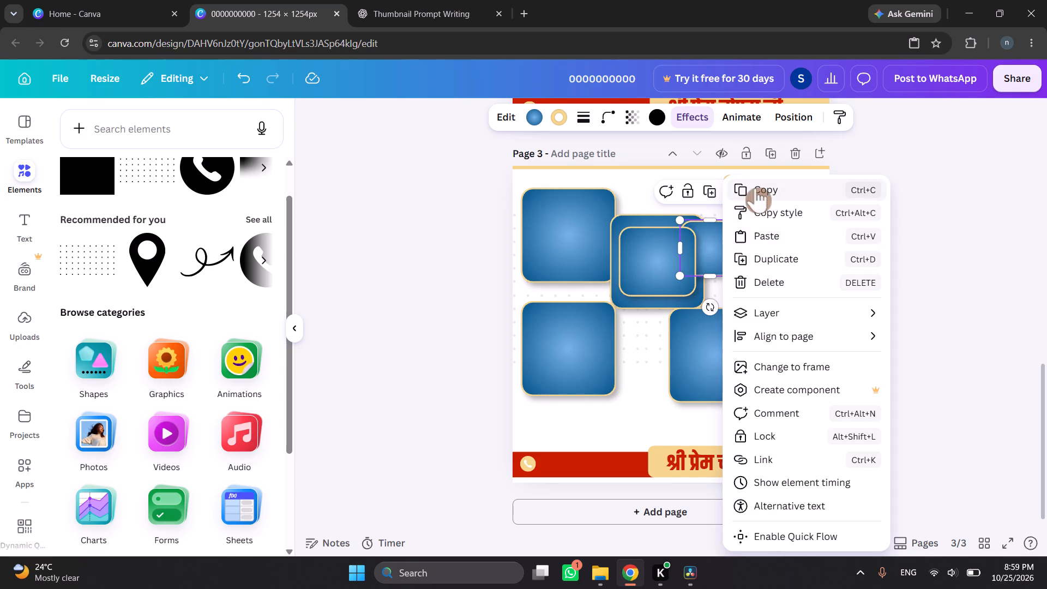
double_click(664, 306)
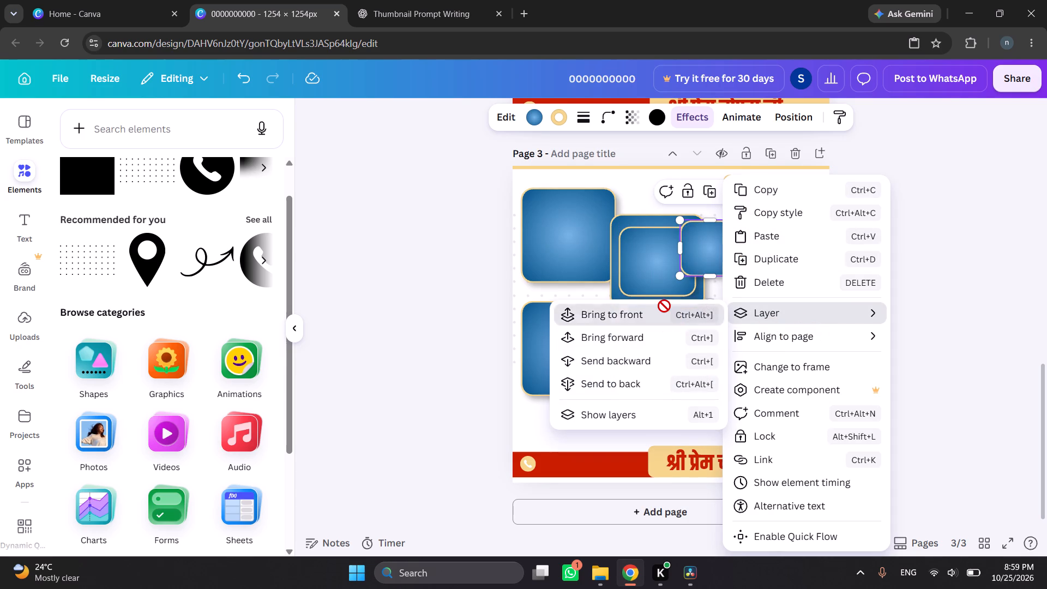
Centre the small blue square inside the medium tile on the upper-middle large square.
left_click(419, 291)
left_click_drag(711, 238, 679, 251)
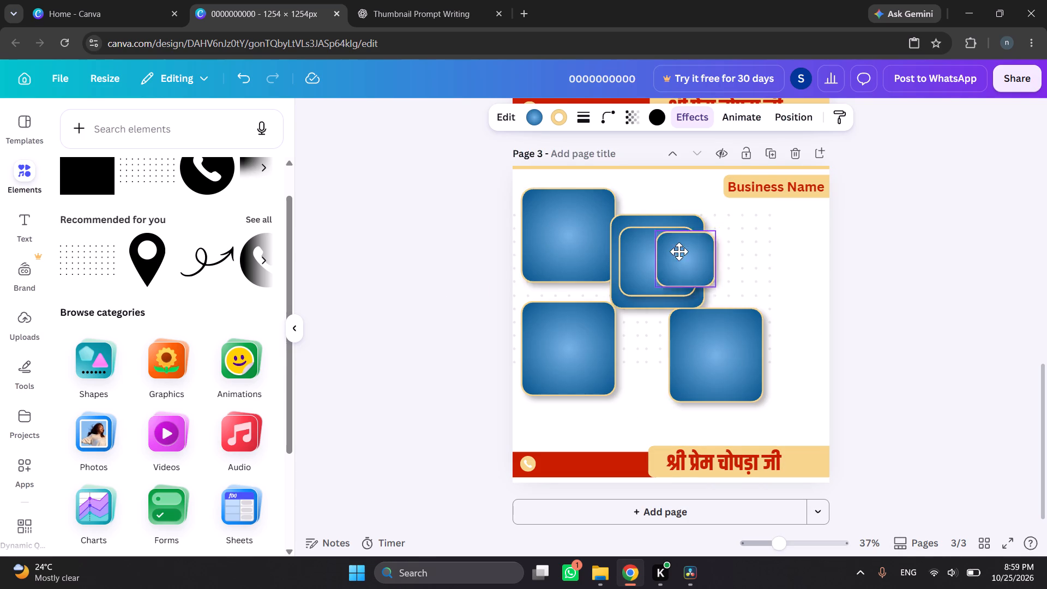
left_click_drag(679, 251, 660, 250)
Move the lower-right large square onto the right side of the nested stack and bring it to the front layer.
left_click(739, 348)
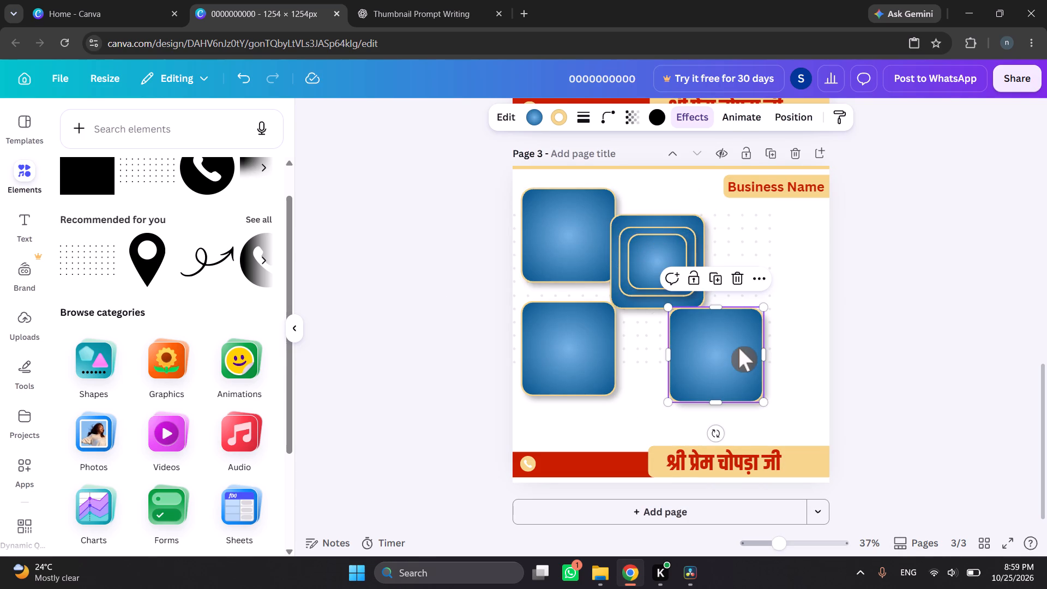
left_click(848, 266)
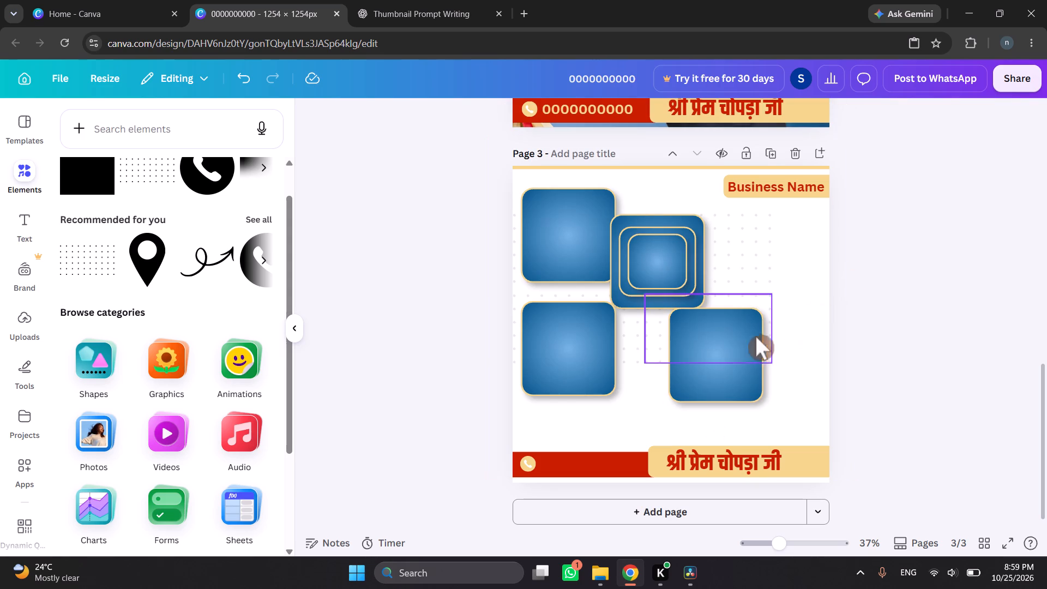
left_click(725, 355)
left_click_drag(724, 352, 718, 282)
right_click(718, 282)
left_click(769, 305)
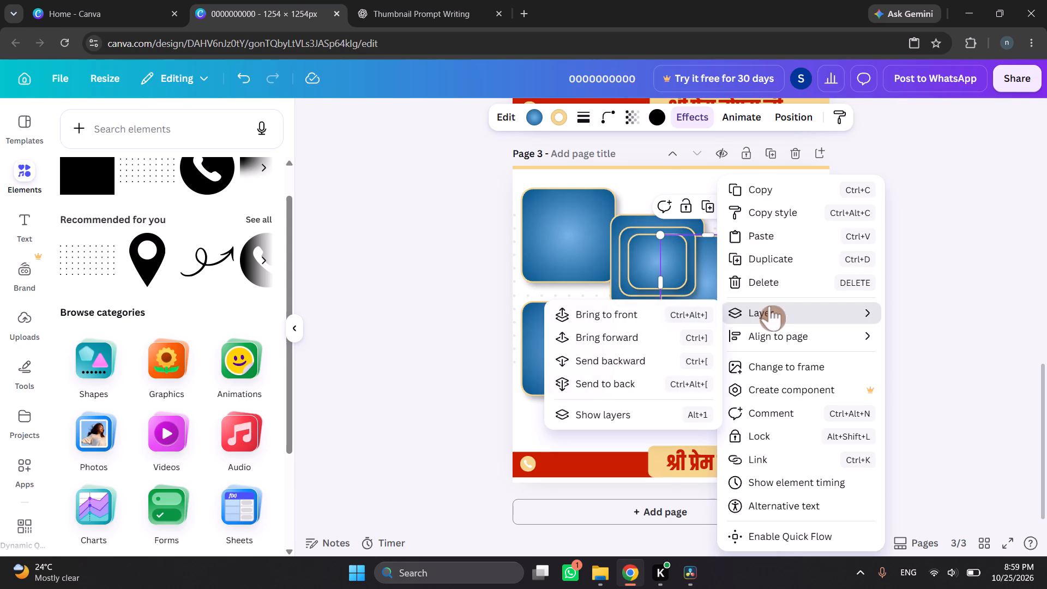
double_click(664, 316)
left_click(686, 276)
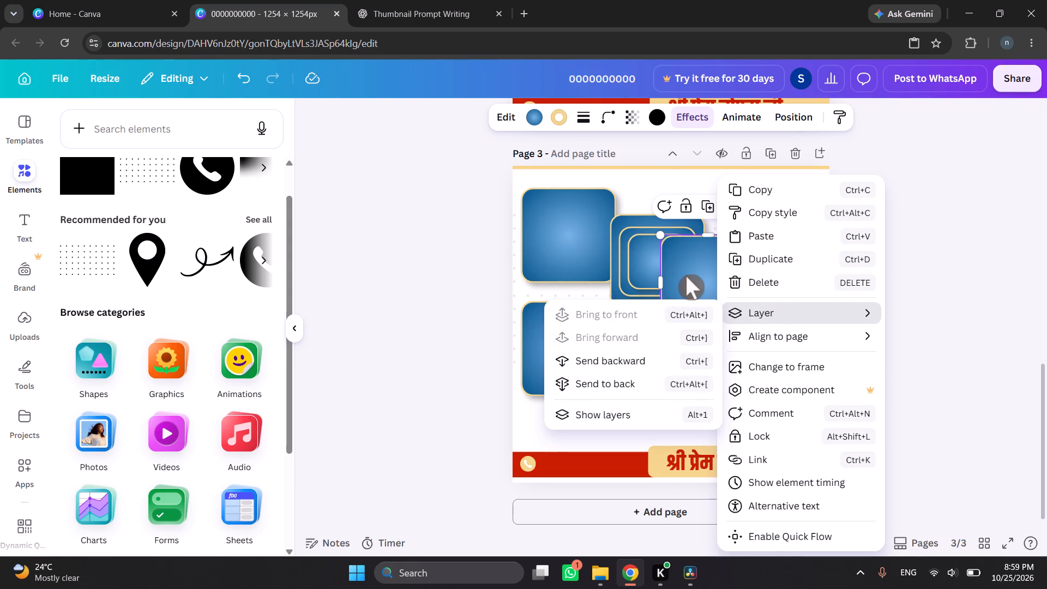
Shrink the front large square until it fits inside the stack's smallest tile and centre it there.
left_click_drag(660, 233, 700, 272)
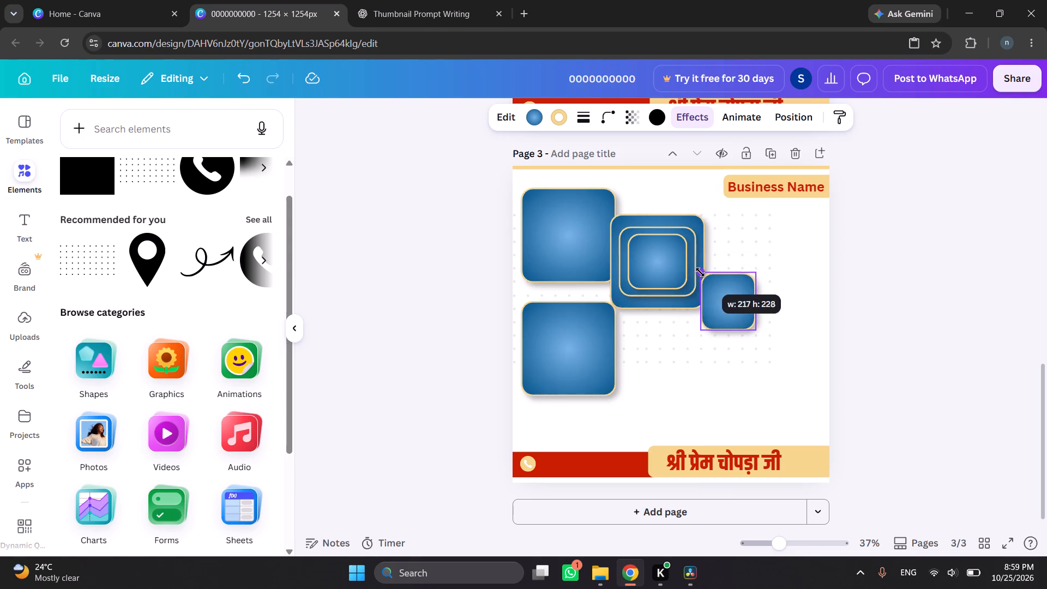
left_click_drag(700, 272, 714, 290)
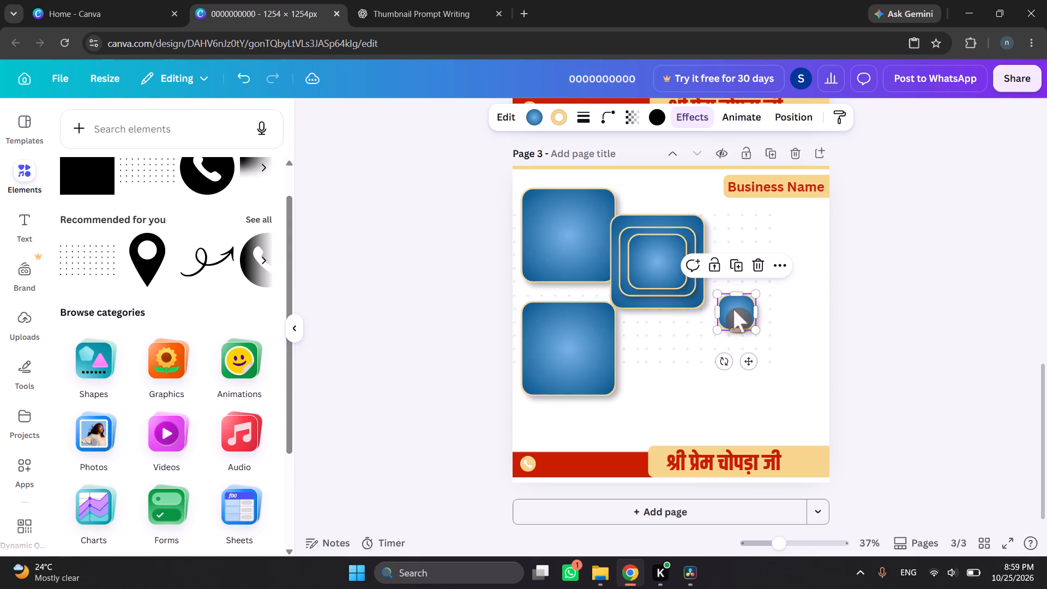
left_click_drag(733, 309, 654, 260)
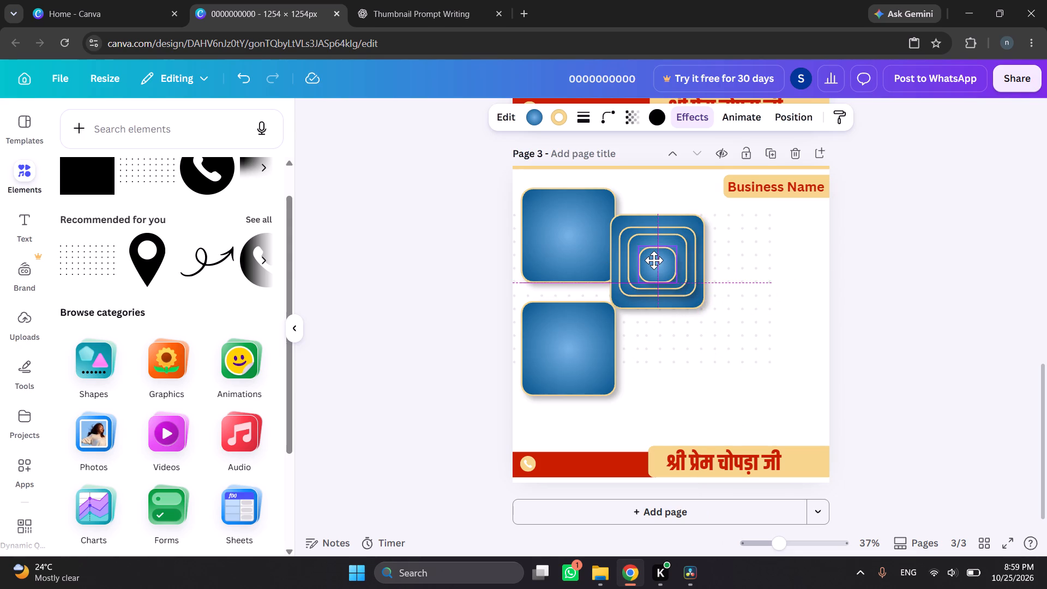
left_click_drag(654, 260, 654, 258)
left_click(643, 248)
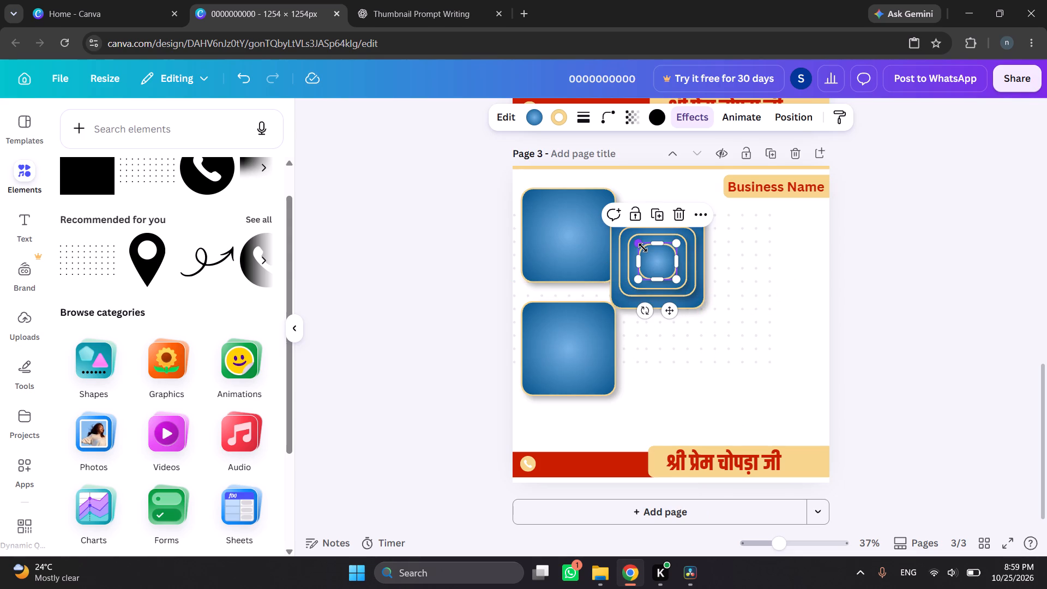
left_click(678, 278)
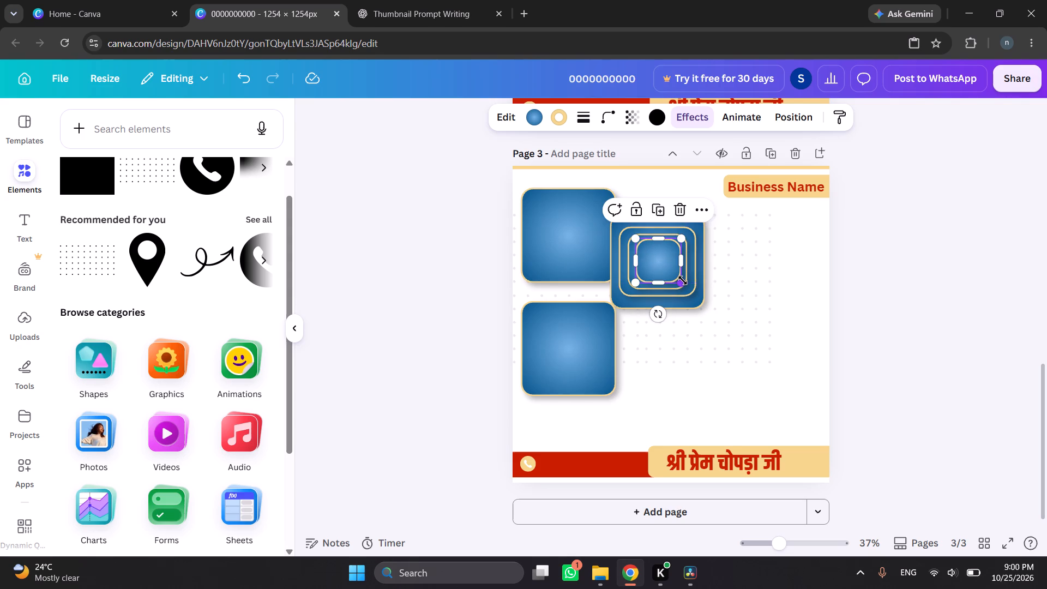
left_click(791, 269)
left_click(659, 259)
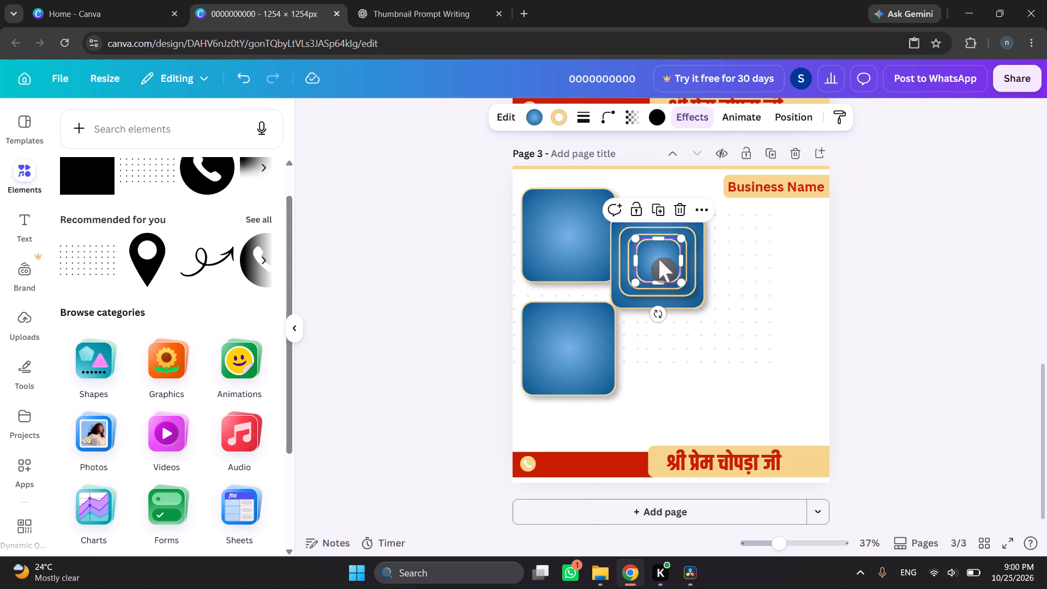
left_click(827, 251)
Slightly reduce the outermost square of the nested stack, keeping it centred around the inner tiles.
left_click(681, 216)
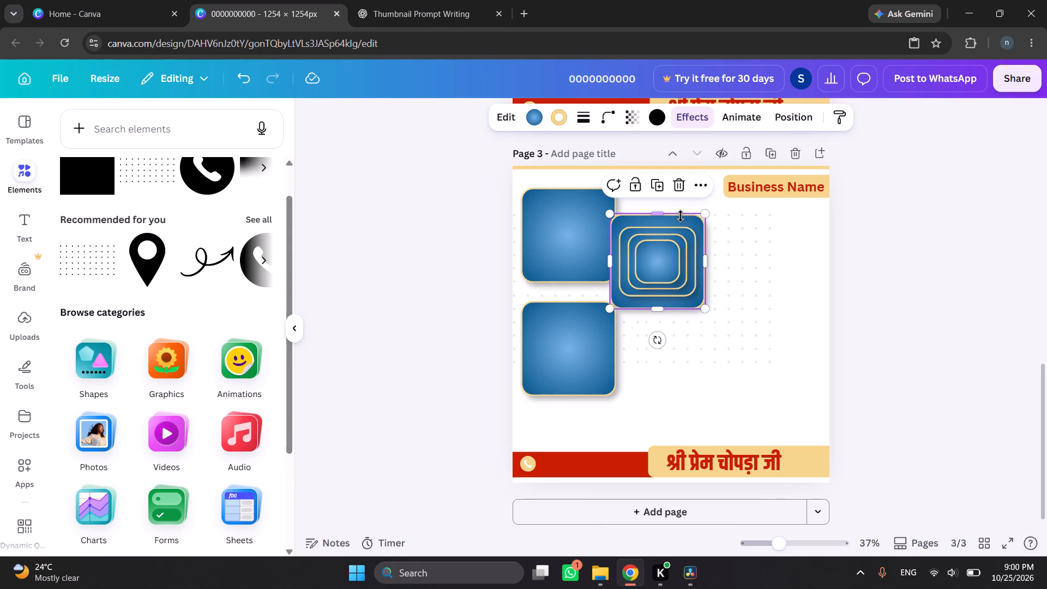
left_click(706, 212)
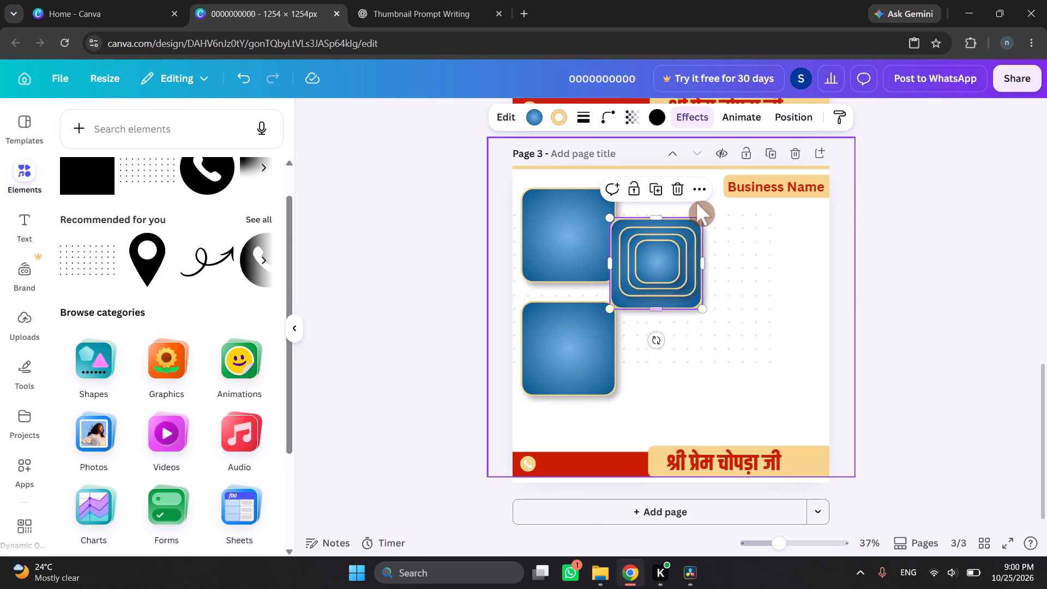
left_click(681, 303)
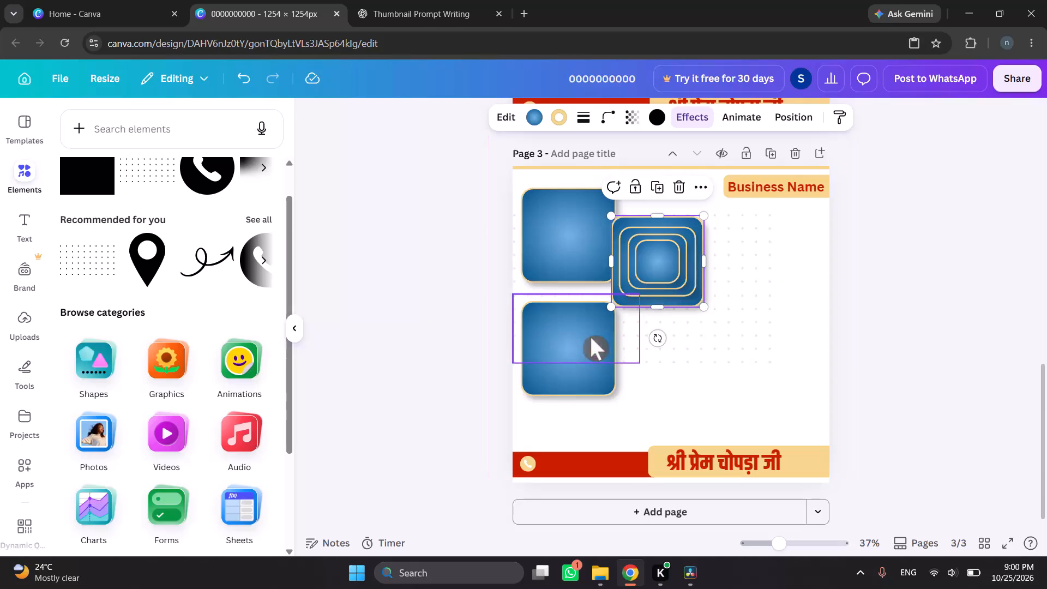
Move the lower-left large square over the stack's lower-right part and make sure it is on the front layer.
left_click(570, 345)
left_click_drag(581, 348, 792, 304)
left_click(792, 304)
left_click(789, 289)
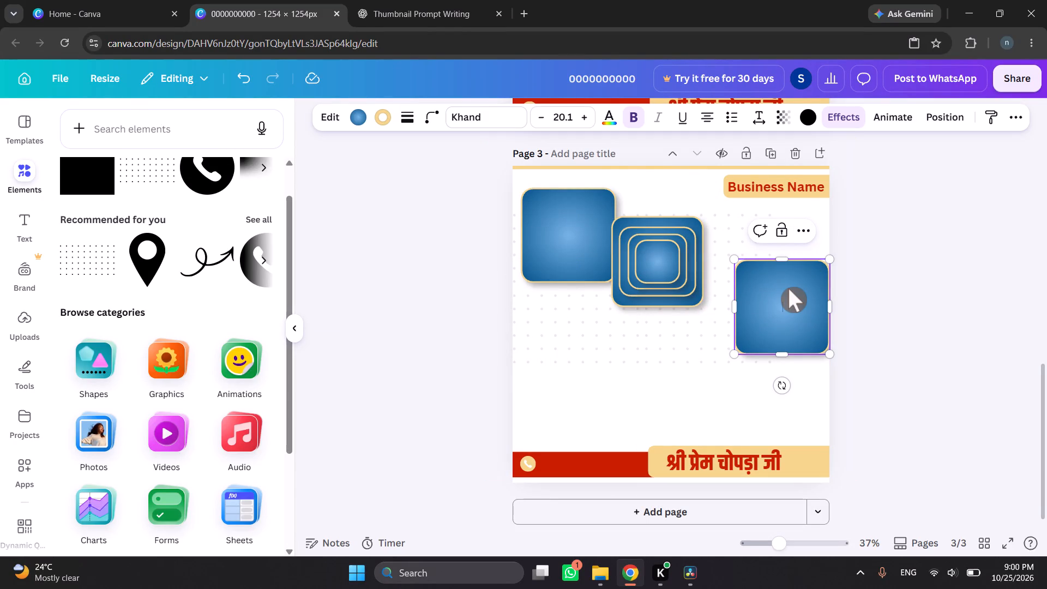
left_click(785, 297)
right_click(785, 297)
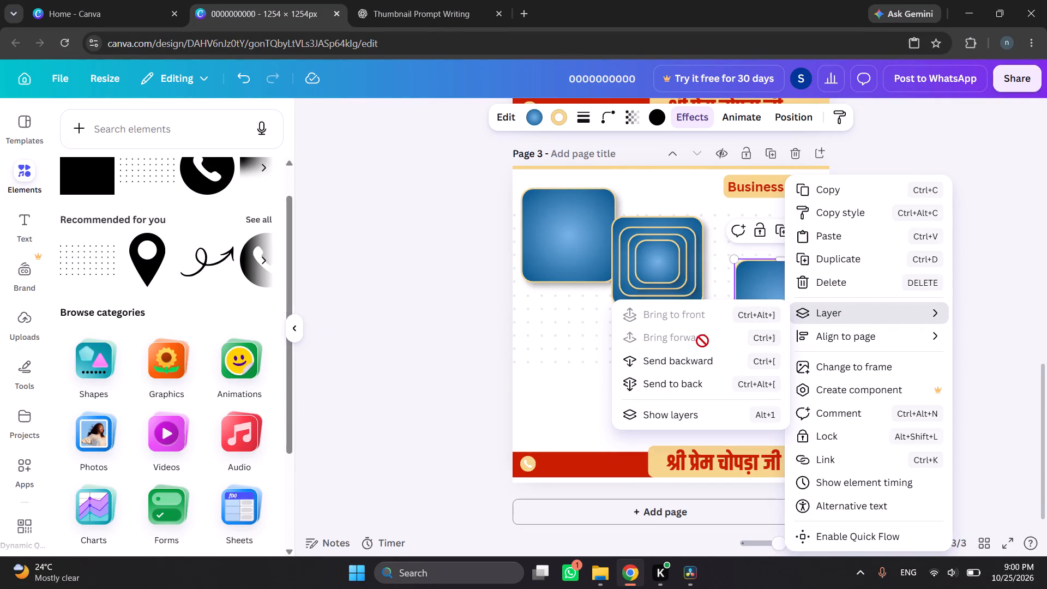
left_click(754, 286)
left_click_drag(770, 289, 743, 280)
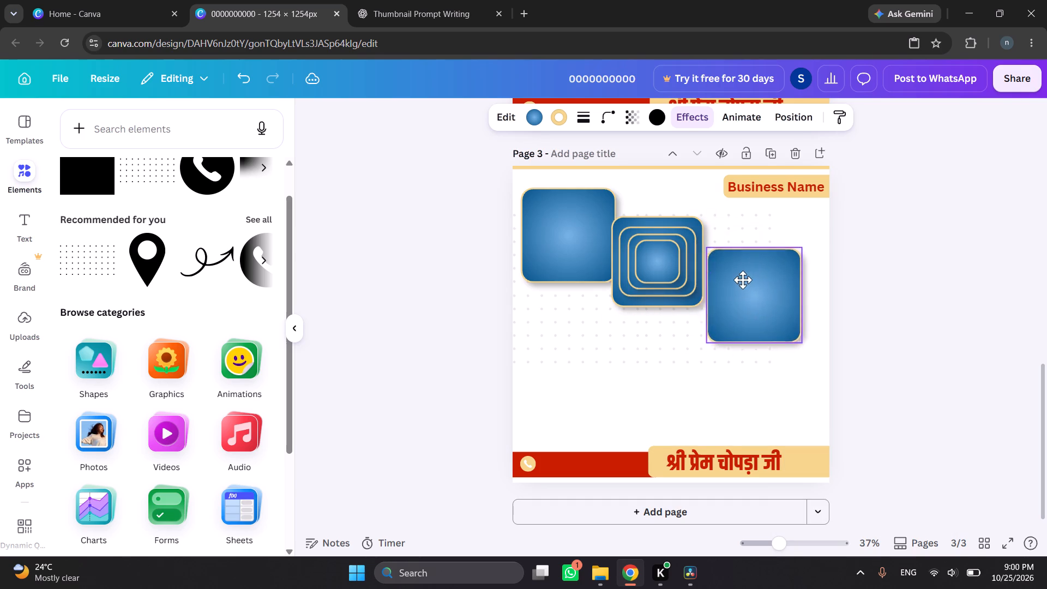
left_click_drag(743, 280, 696, 284)
right_click(742, 306)
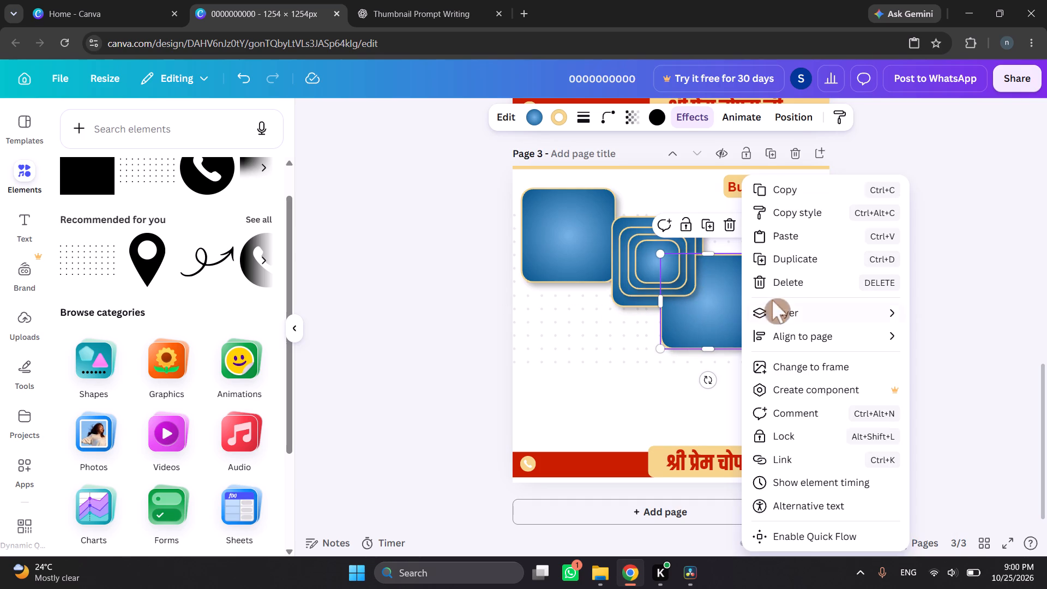
left_click(779, 304)
double_click(627, 319)
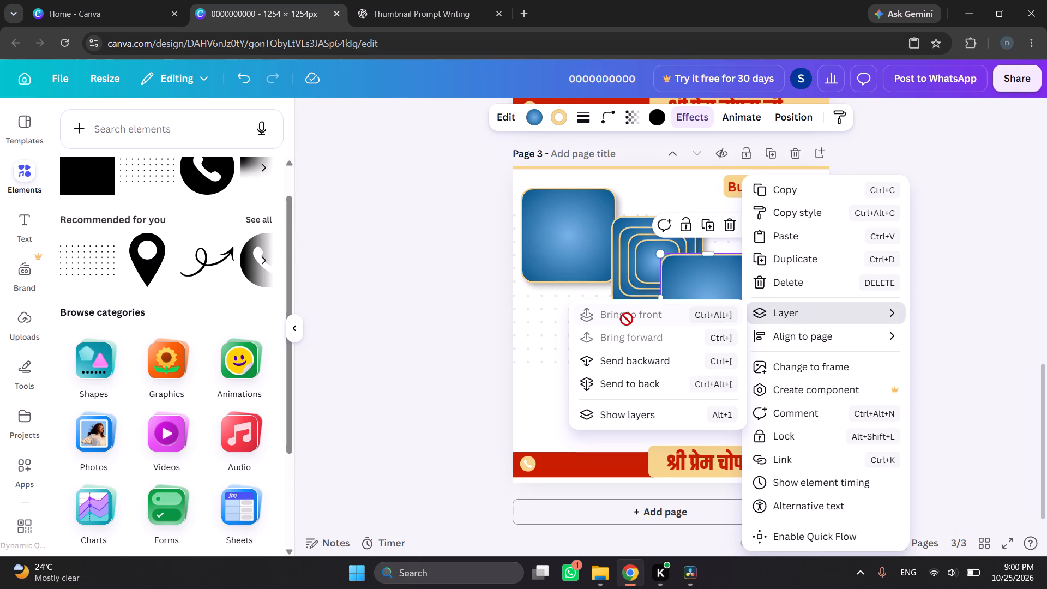
left_click(685, 291)
Shrink that large square to a tiny tile and centre it inside the innermost tile of the stack.
left_click_drag(658, 254, 724, 321)
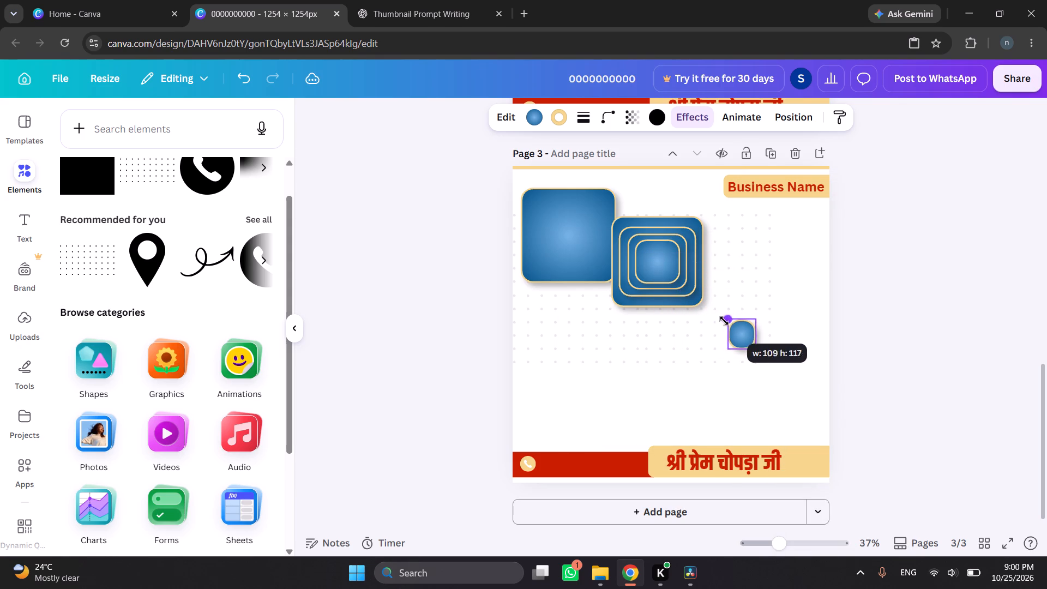
left_click_drag(724, 321, 720, 317)
left_click_drag(753, 376, 711, 345)
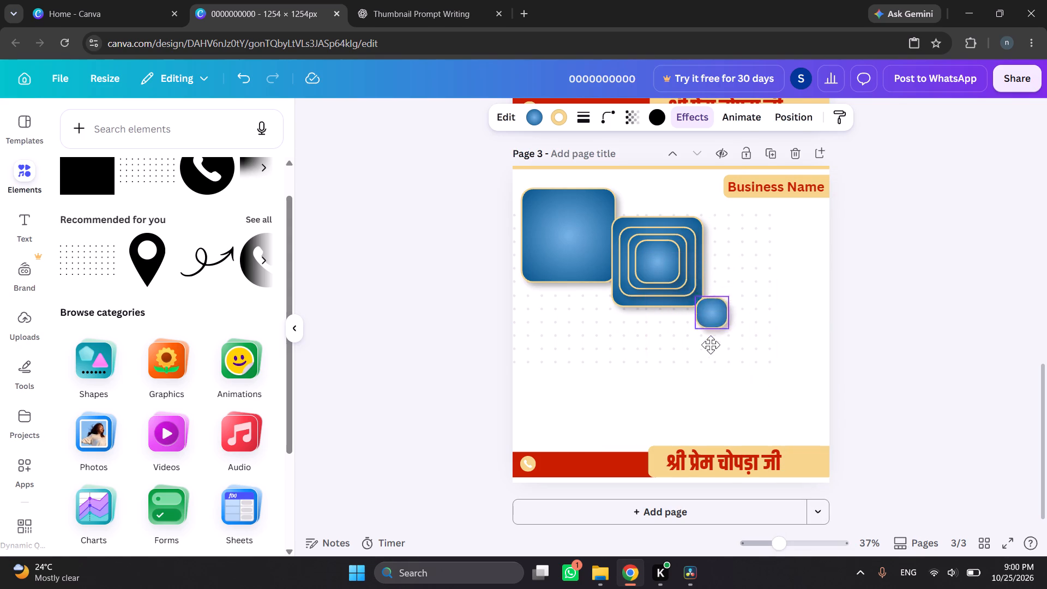
left_click_drag(711, 345, 670, 303)
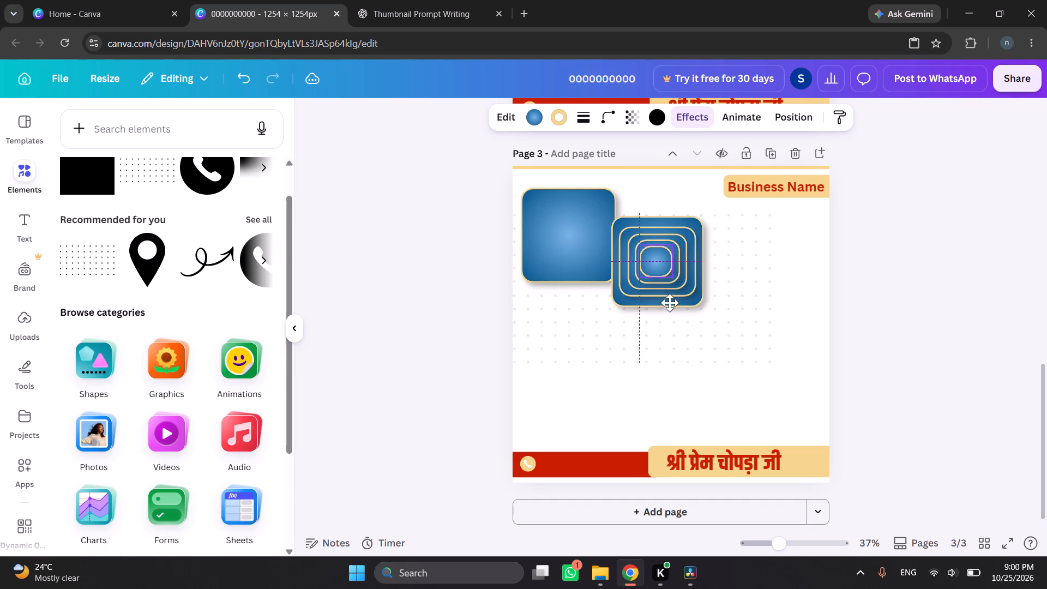
left_click_drag(670, 303, 672, 303)
left_click(842, 316)
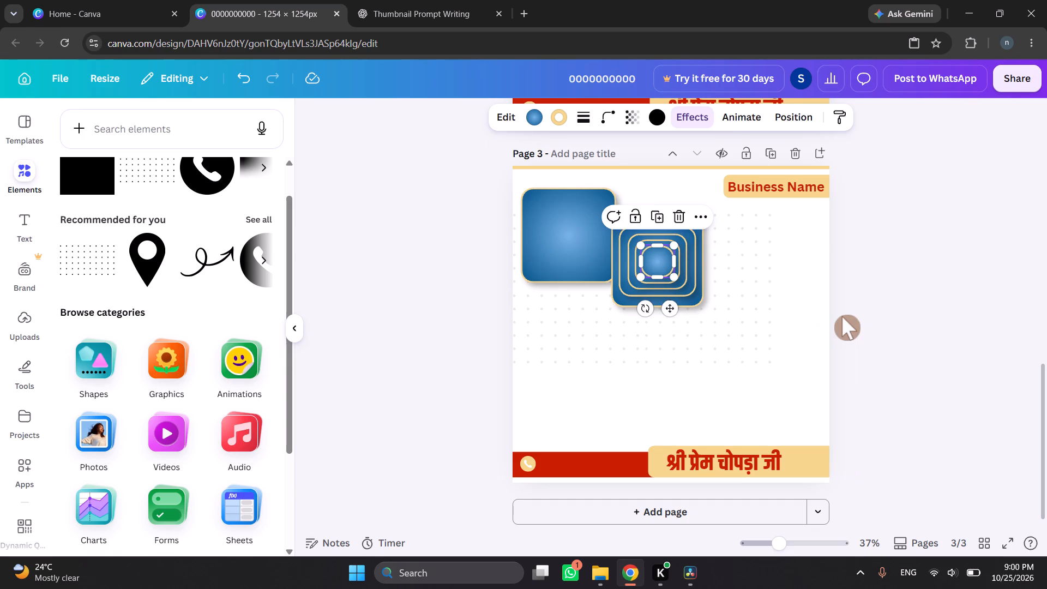
Set the corner rounding of the innermost tile to 31.
left_click(665, 258)
left_click(609, 121)
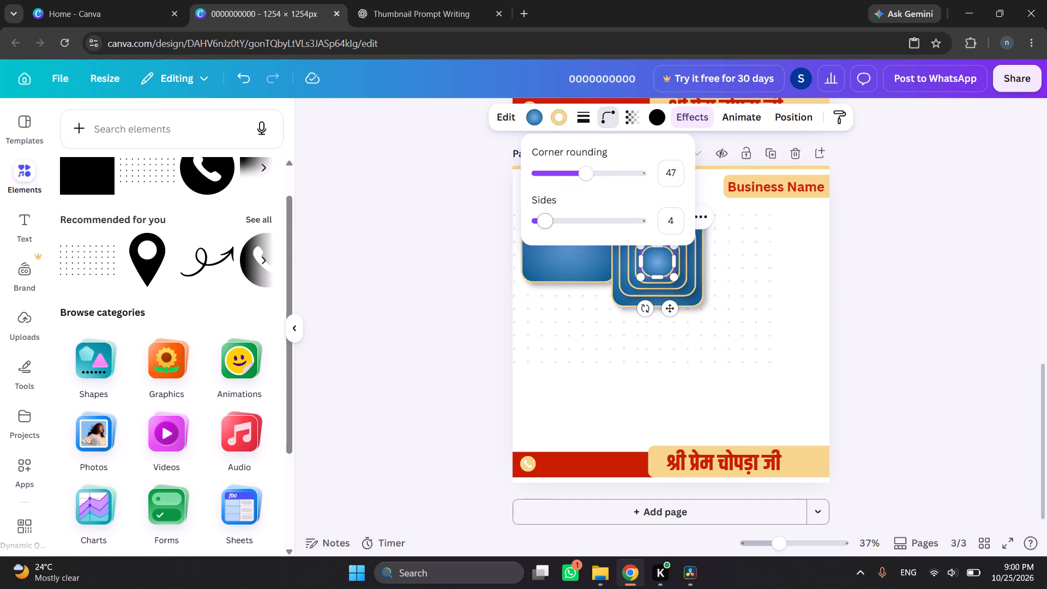
left_click(572, 173)
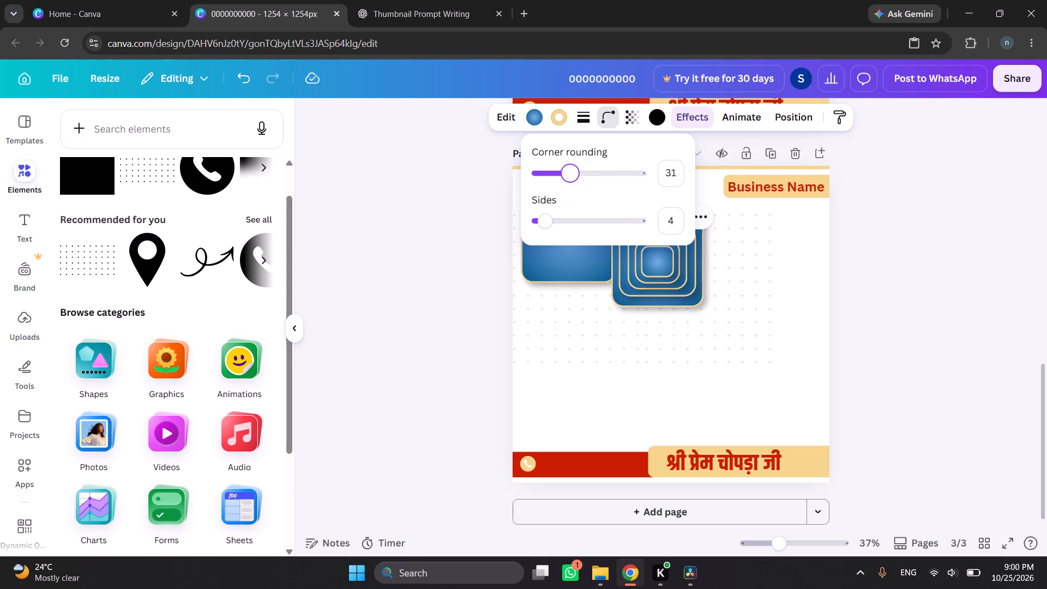
left_click(477, 306)
Move the remaining upper-left large square over the nested stack and bring it to the front layer.
left_click_drag(571, 235, 615, 250)
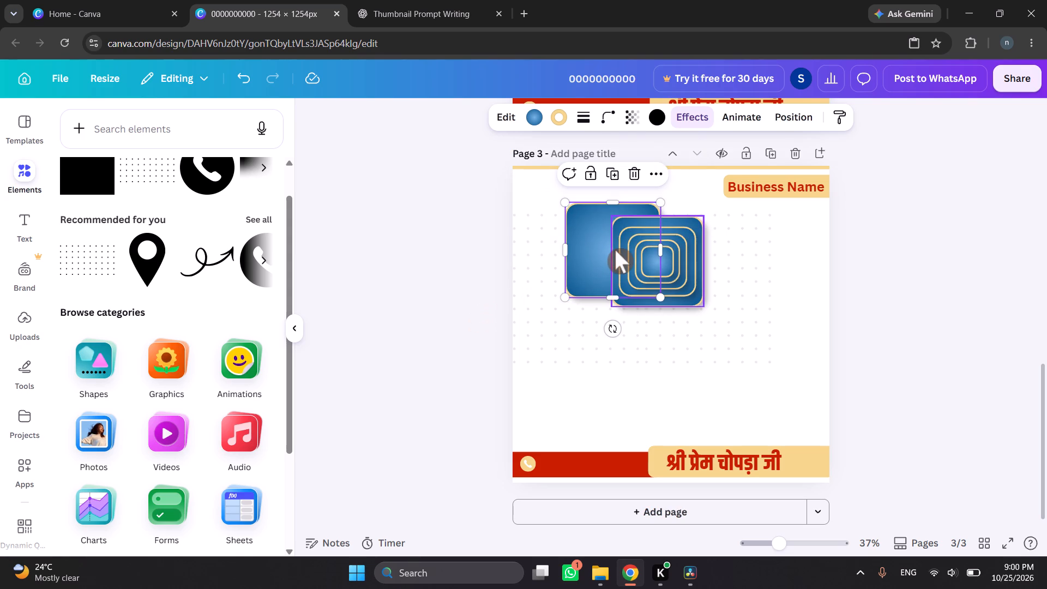
right_click(582, 239)
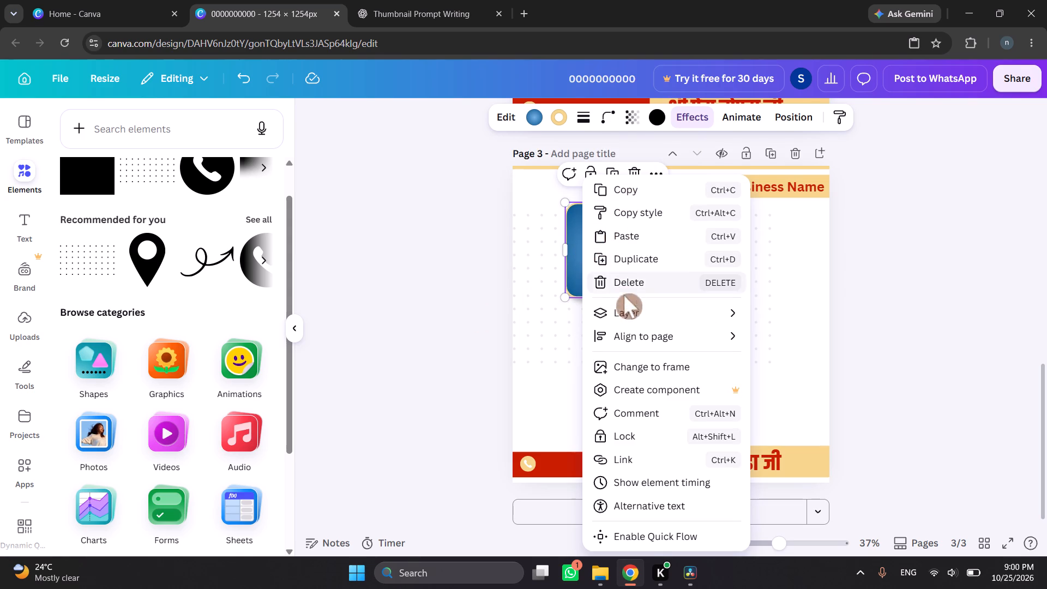
double_click(783, 312)
left_click(859, 260)
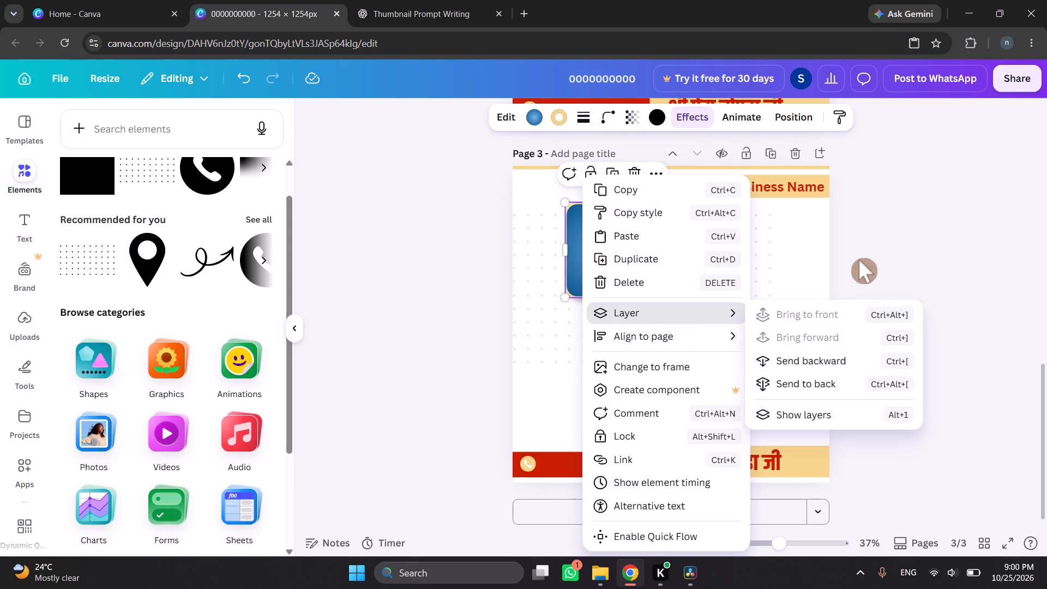
left_click_drag(623, 253, 634, 255)
Shrink the front large square to a tiny tile near the lower middle of the nested stack.
scroll(583, 199, "right", 1)
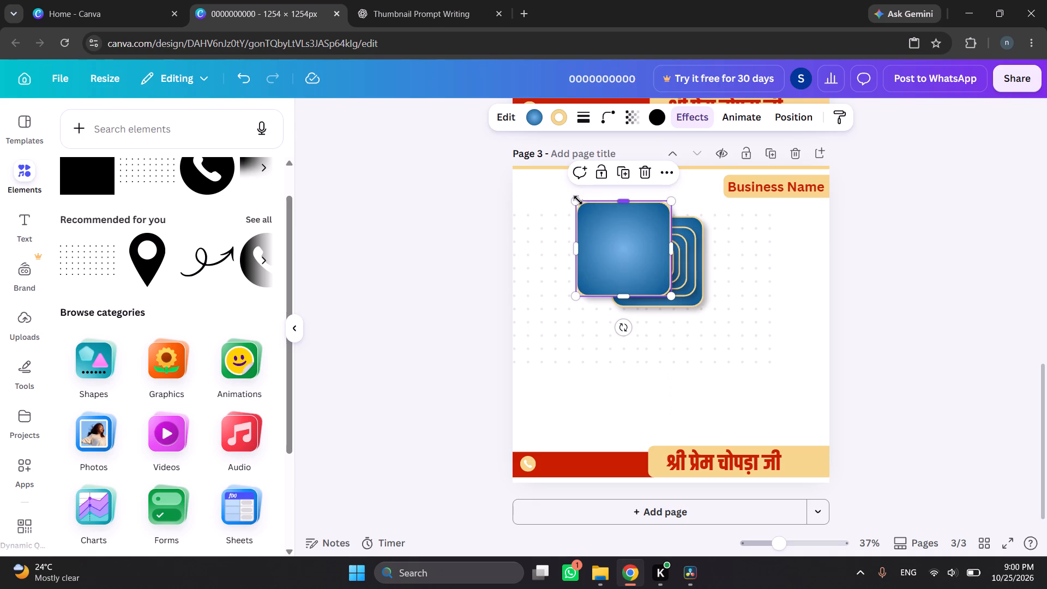
scroll(578, 200, "right", 1)
left_click_drag(576, 202, 655, 277)
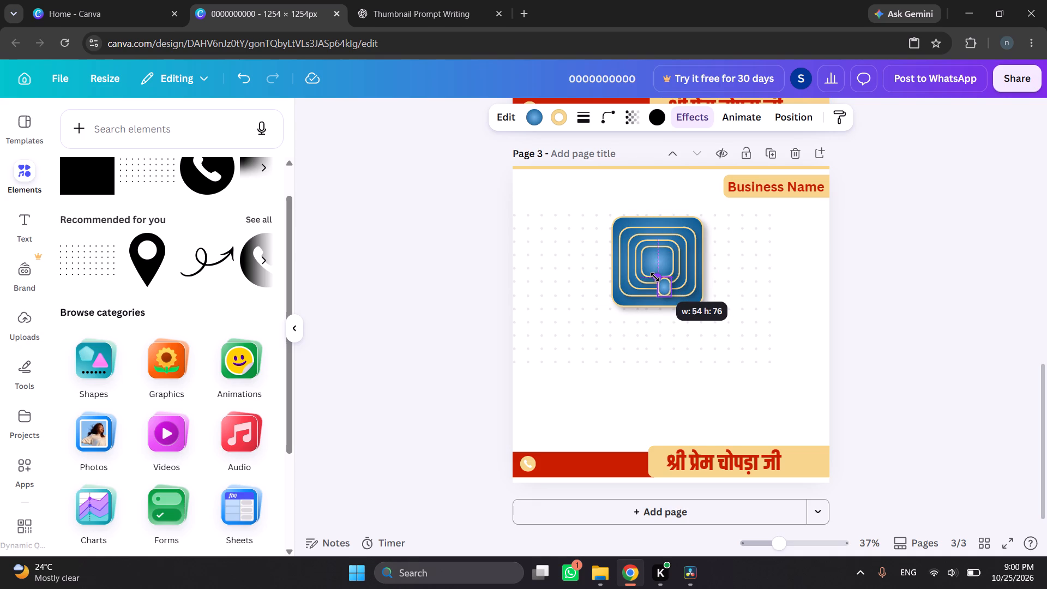
left_click_drag(655, 277, 646, 271)
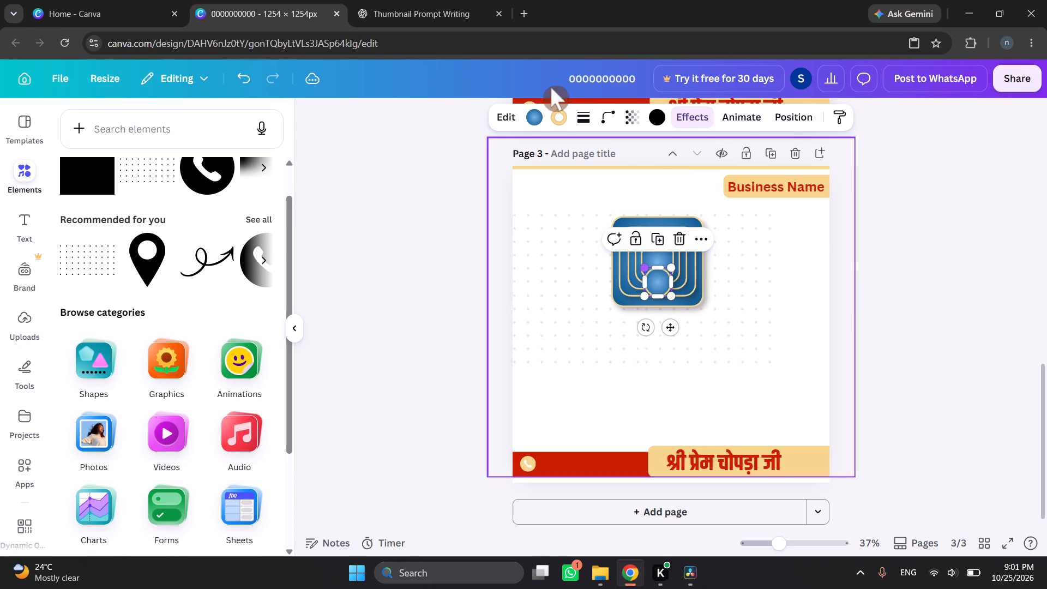
Reduce the corner rounding of the new tiny tile.
left_click(593, 118)
left_click(606, 118)
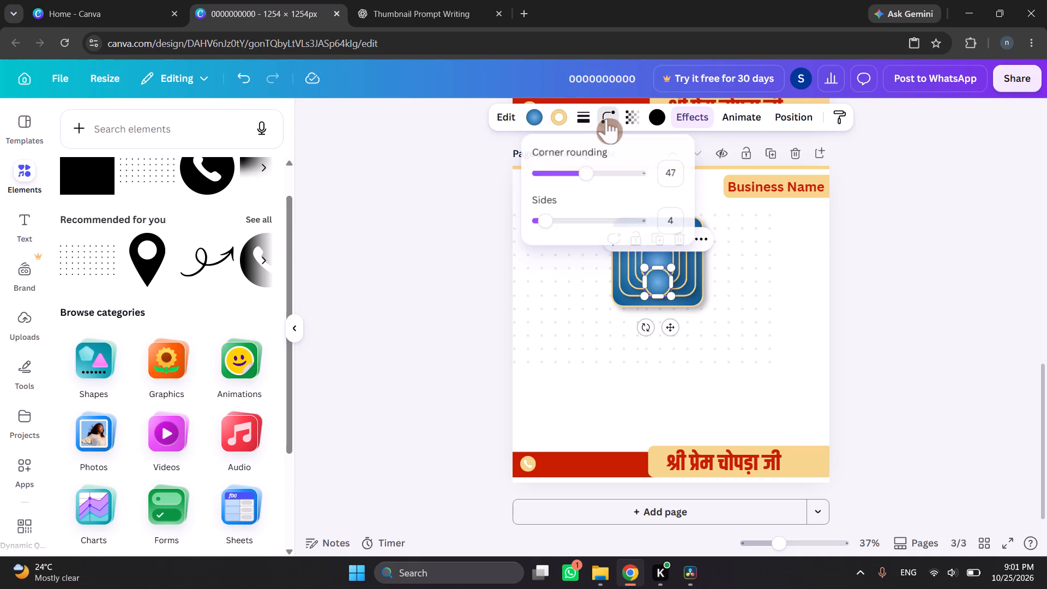
left_click_drag(551, 169, 557, 167)
left_click(479, 317)
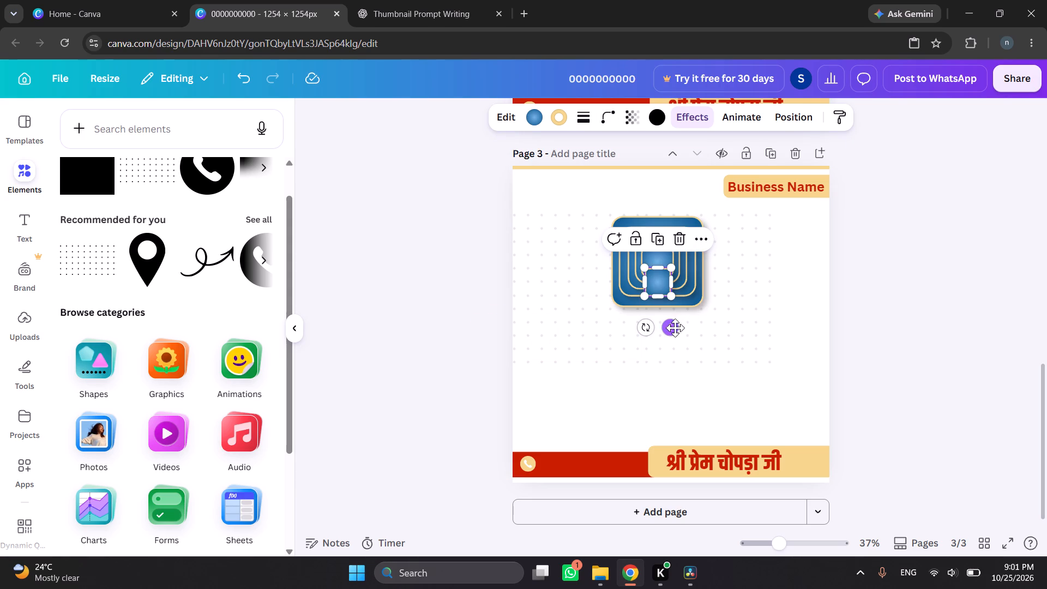
Shrink the tiny tile slightly and centre it as the innermost tile of the nested stack.
left_click_drag(675, 328, 675, 308)
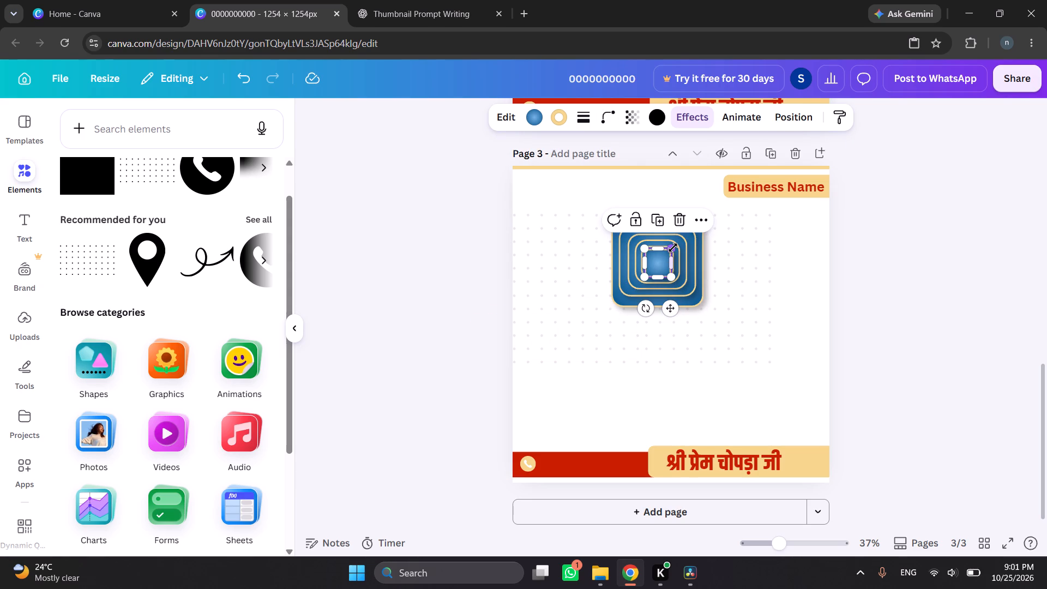
left_click_drag(673, 248, 670, 256)
left_click_drag(668, 311, 671, 302)
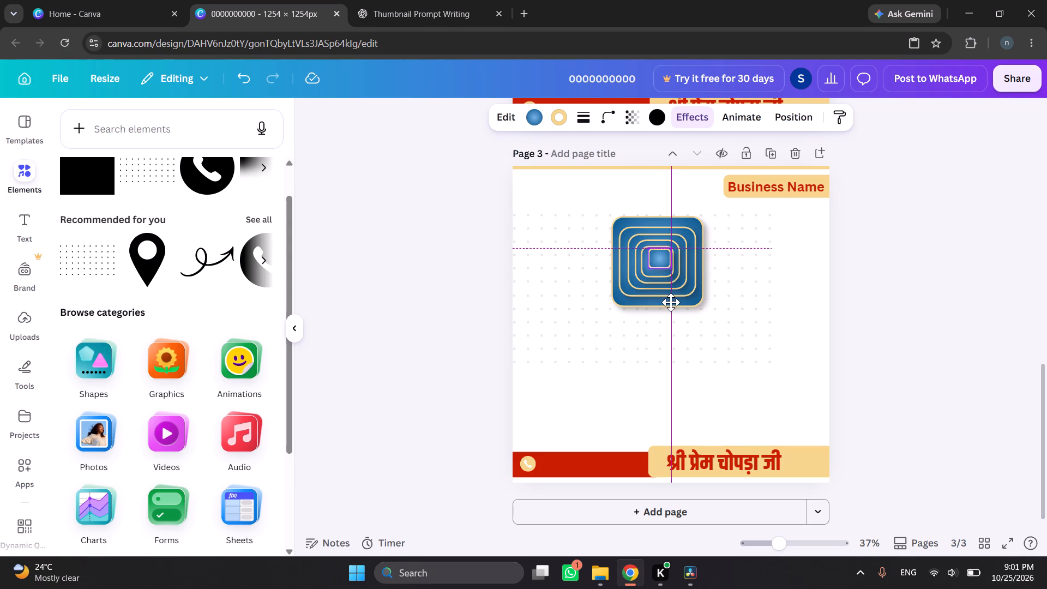
left_click_drag(671, 302, 668, 305)
left_click(837, 291)
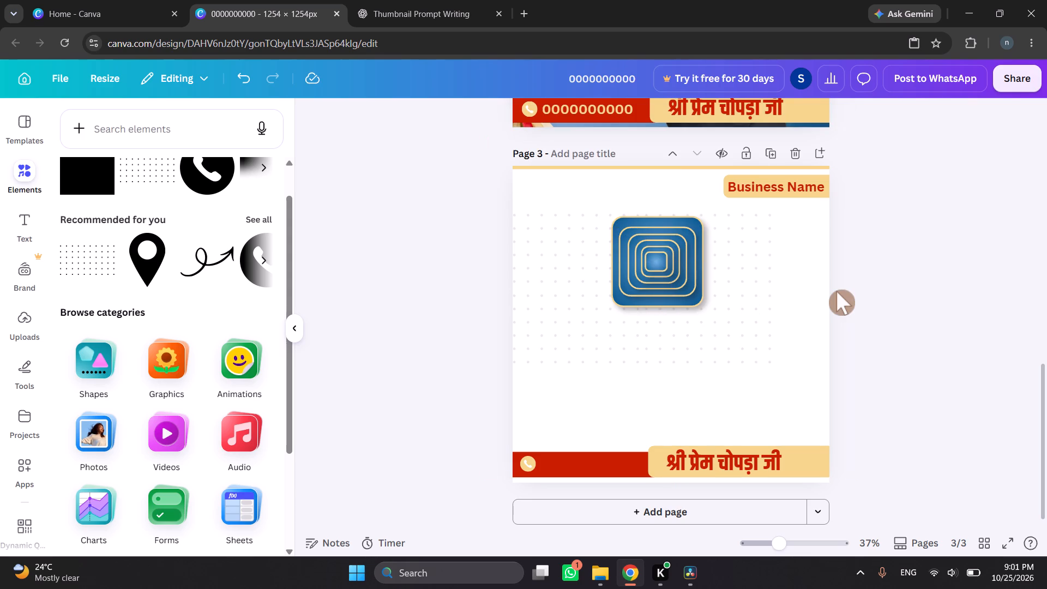
left_click(655, 257)
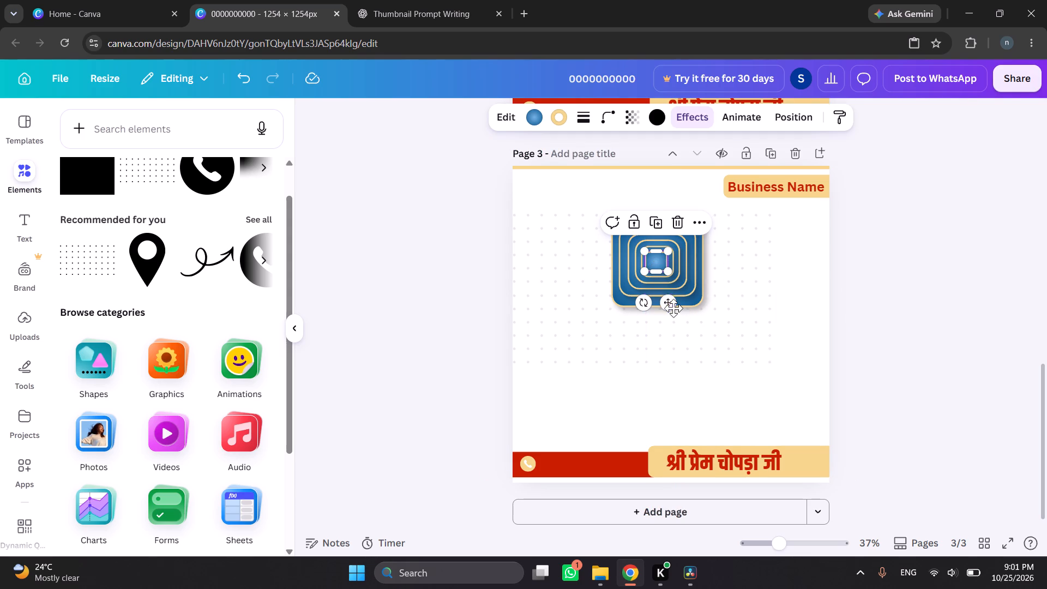
left_click(670, 306)
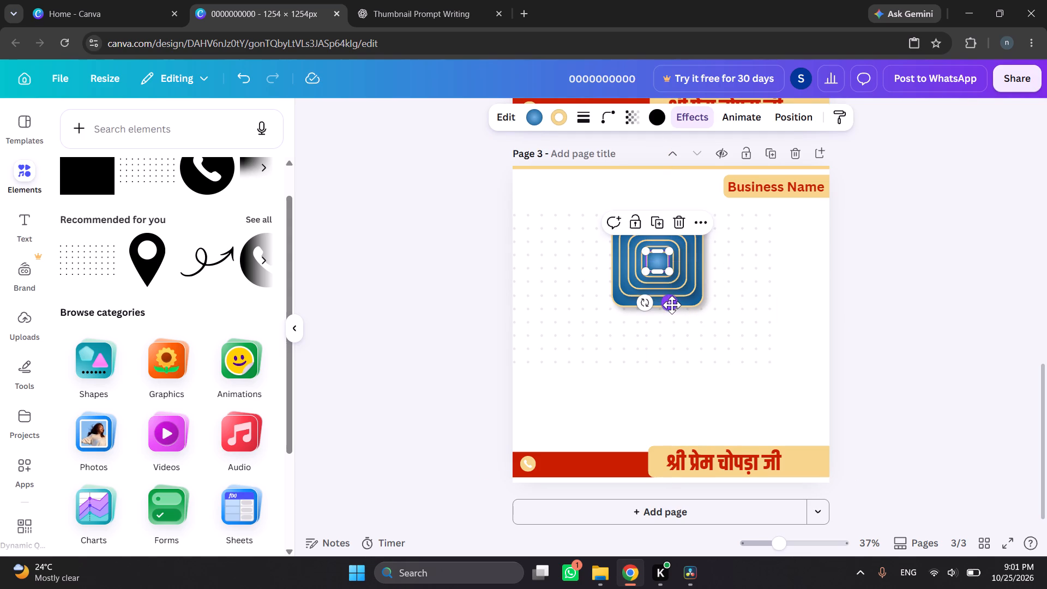
left_click(784, 299)
left_click(917, 247)
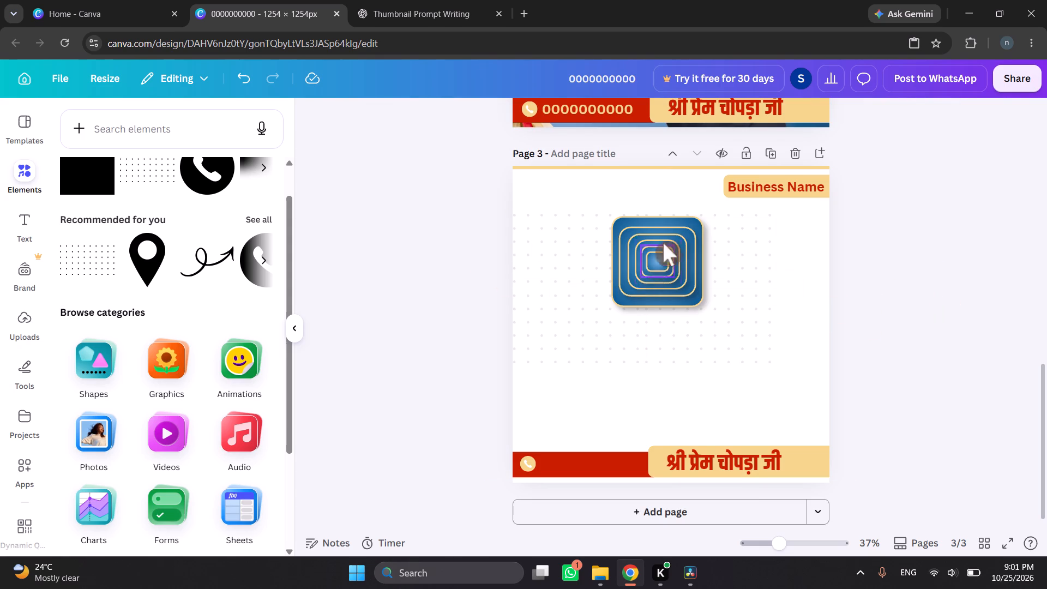
Shrink the outermost tile slightly and re-centre it around the inner tiles.
left_click(697, 223)
left_click(705, 215)
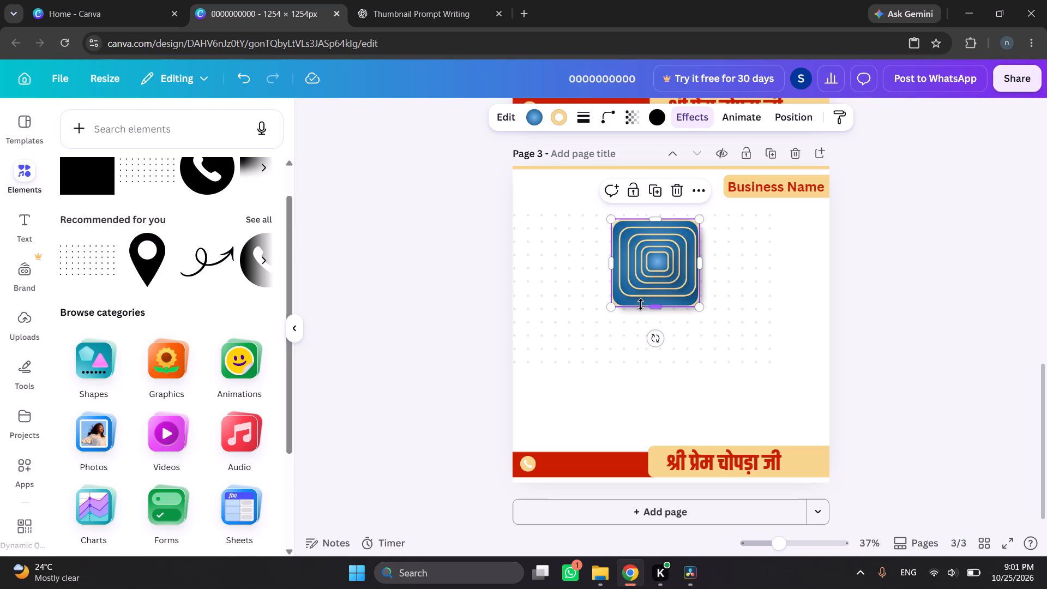
left_click(621, 299)
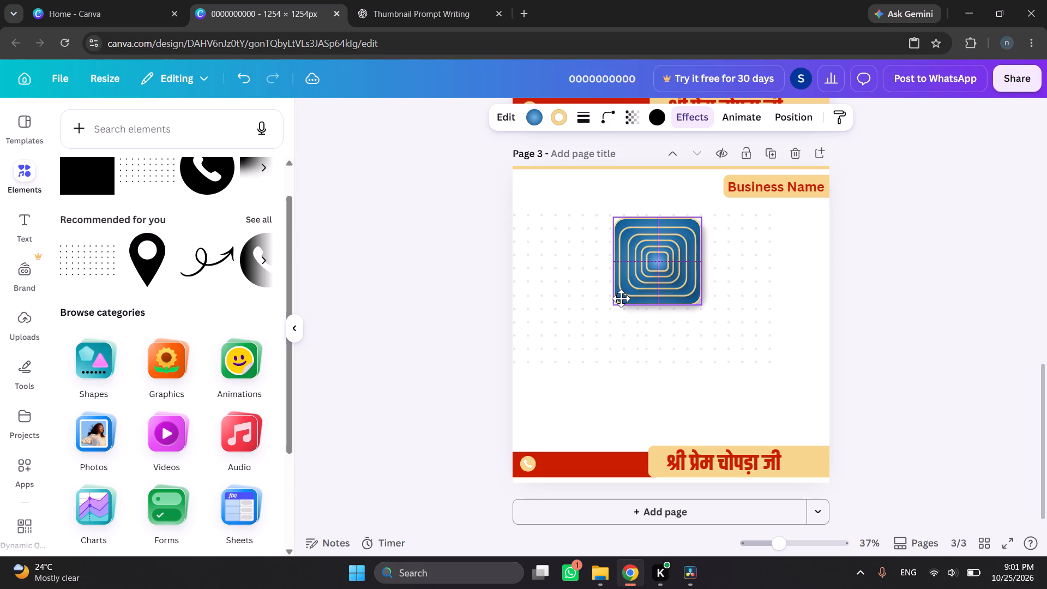
left_click(864, 327)
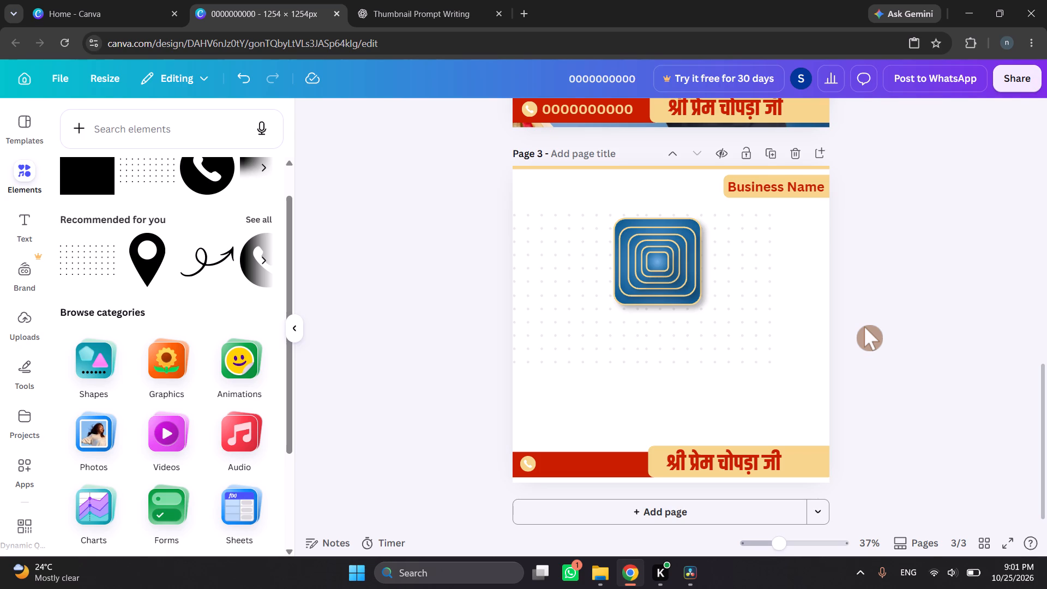
Delete the grouped business frame, including its name label and footer bar, from page 3.
left_click_drag(421, 257, 663, 238)
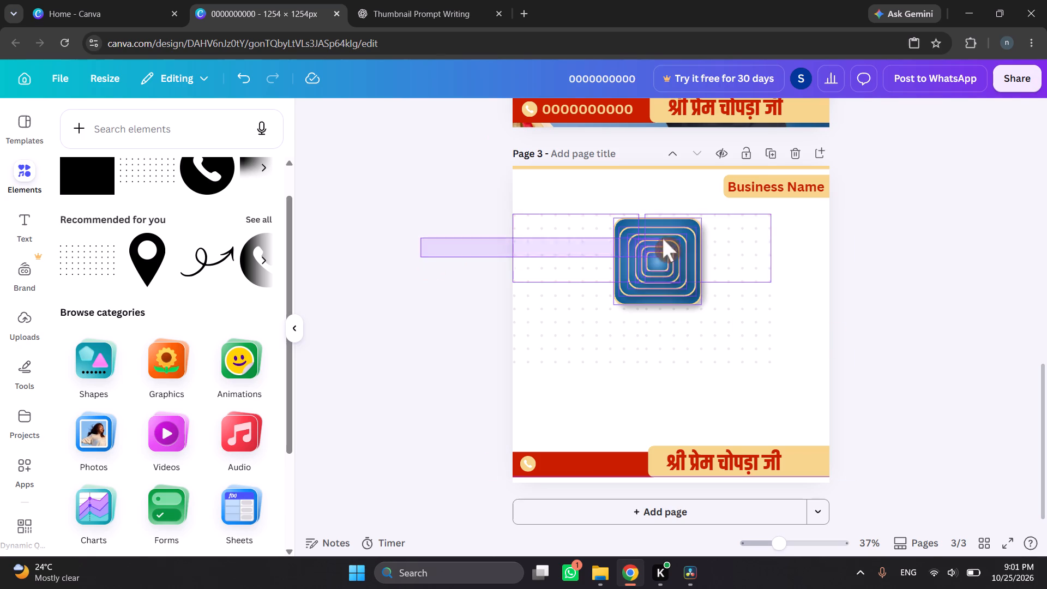
left_click_drag(663, 238, 411, 271)
left_click(573, 432)
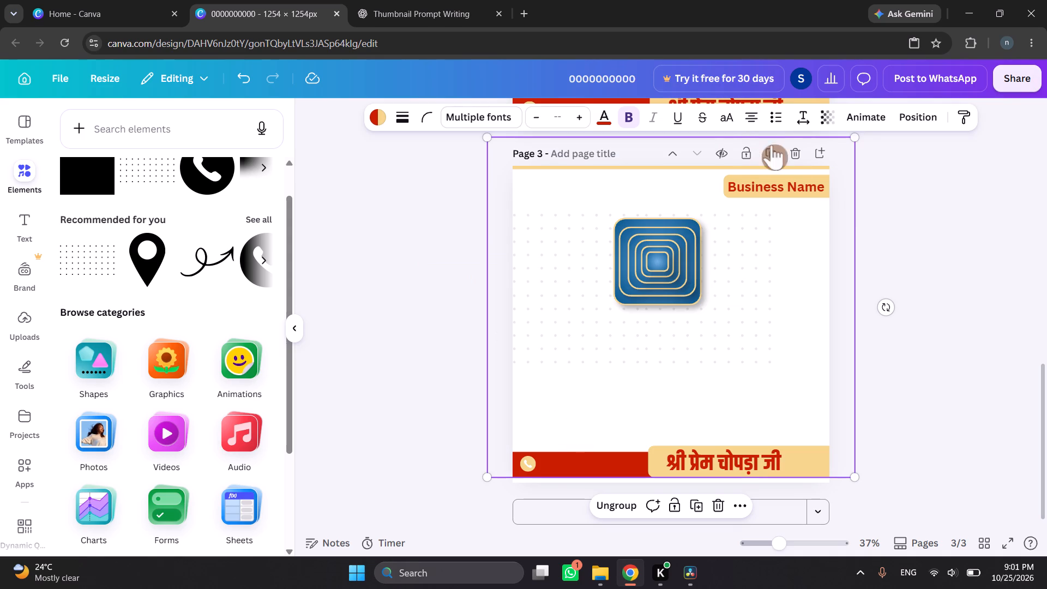
left_click(718, 505)
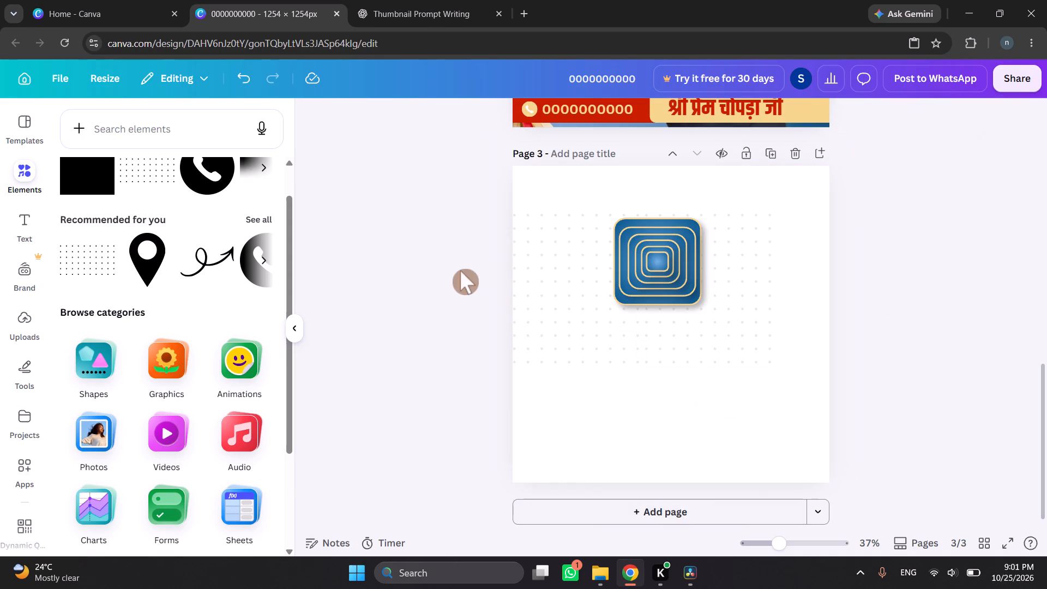
Move the nested tiles and the two upper dot patterns together down toward the page's vertical middle.
left_click_drag(460, 271, 723, 283)
left_click_drag(681, 249, 683, 295)
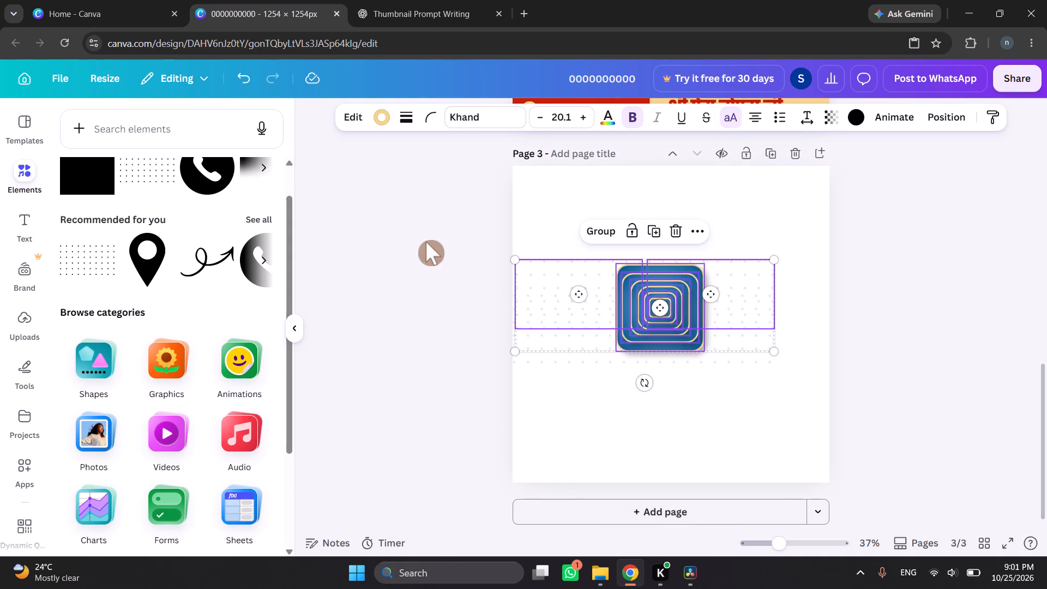
left_click(426, 242)
Move the two upper dot patterns into the page's top-left and top-right corners.
left_click_drag(541, 286, 541, 193)
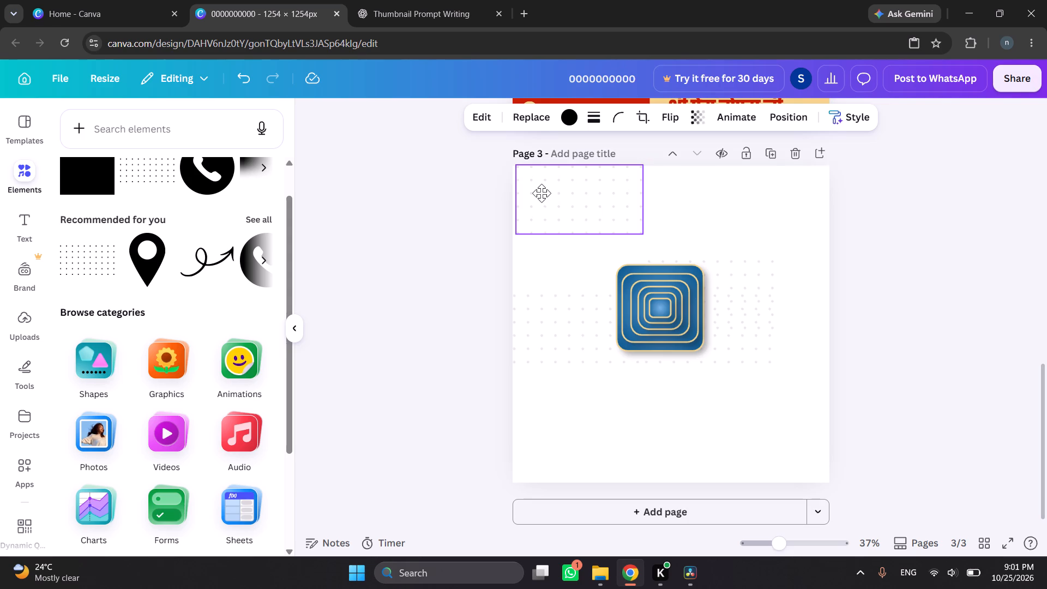
left_click_drag(541, 193, 538, 195)
left_click(754, 285)
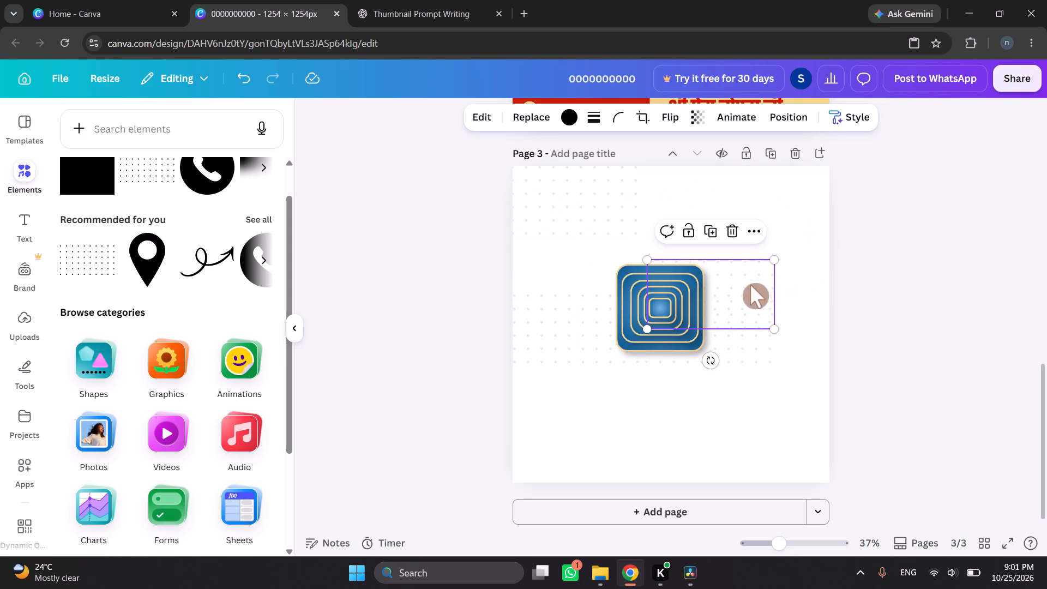
left_click_drag(743, 284, 796, 190)
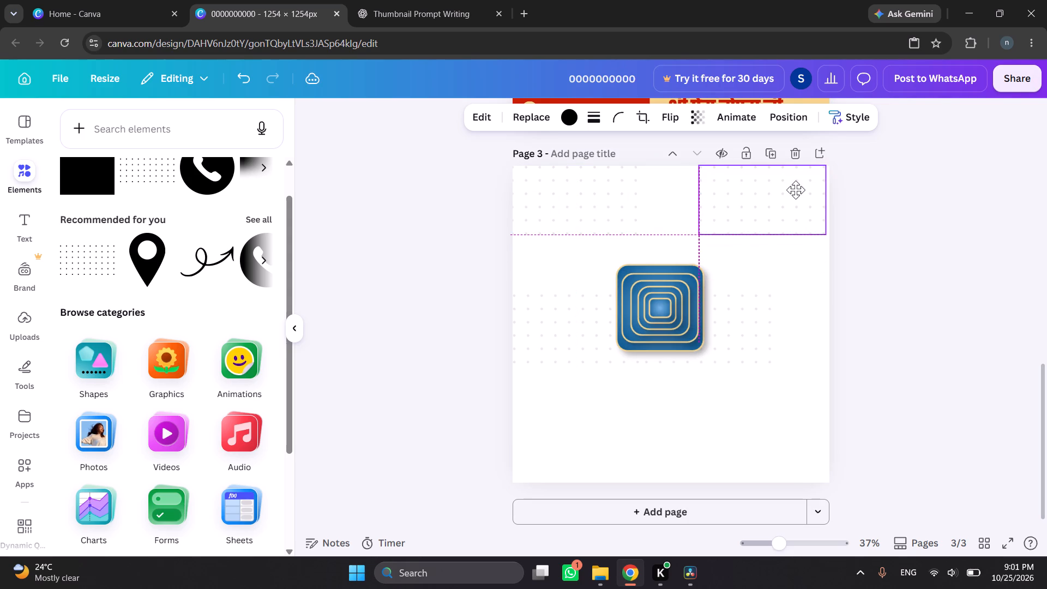
left_click_drag(796, 190, 799, 192)
Move the two remaining dot patterns into the page's bottom-right and bottom-left corners.
left_click(747, 315)
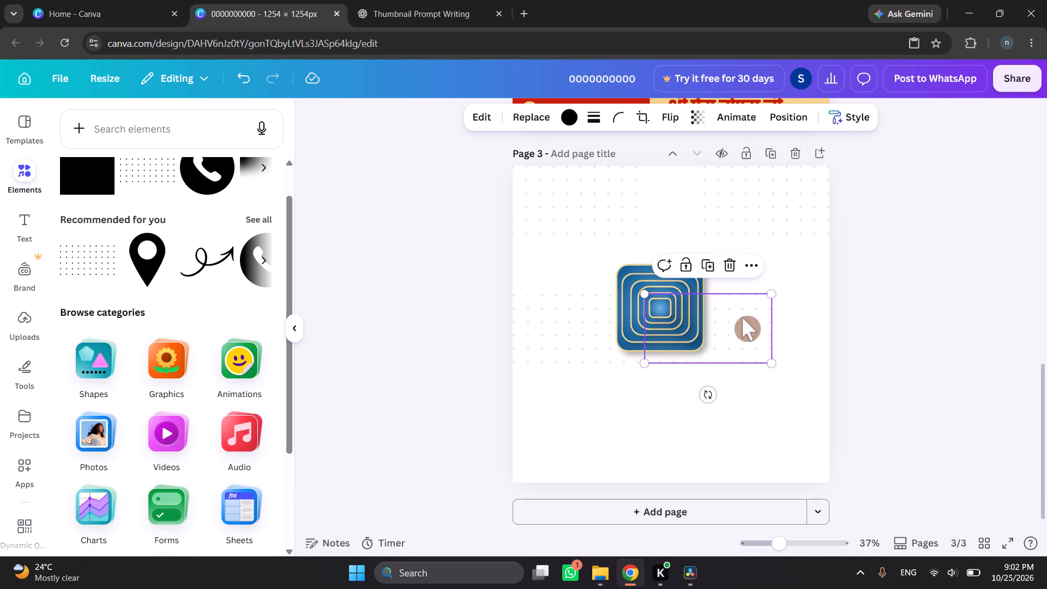
left_click_drag(742, 317, 799, 439)
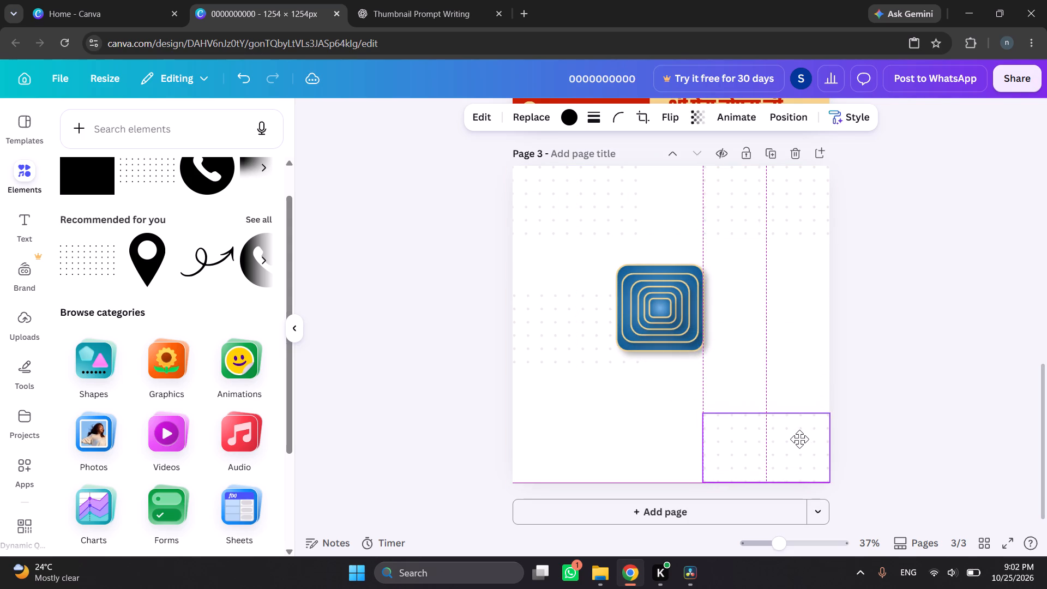
left_click_drag(799, 439, 800, 438)
left_click(569, 313)
left_click_drag(581, 318, 595, 382)
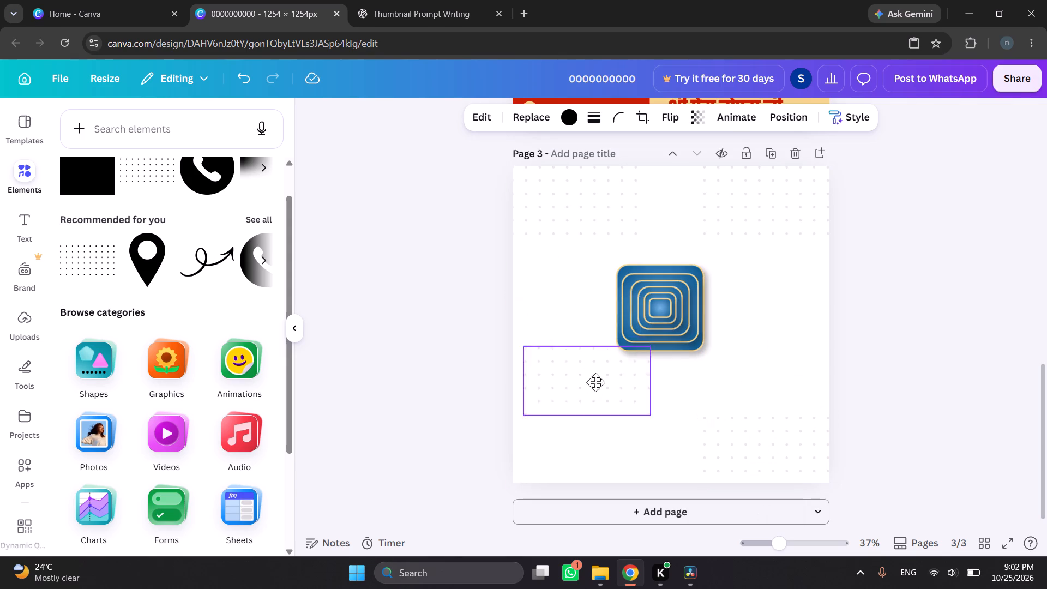
left_click_drag(595, 382, 586, 436)
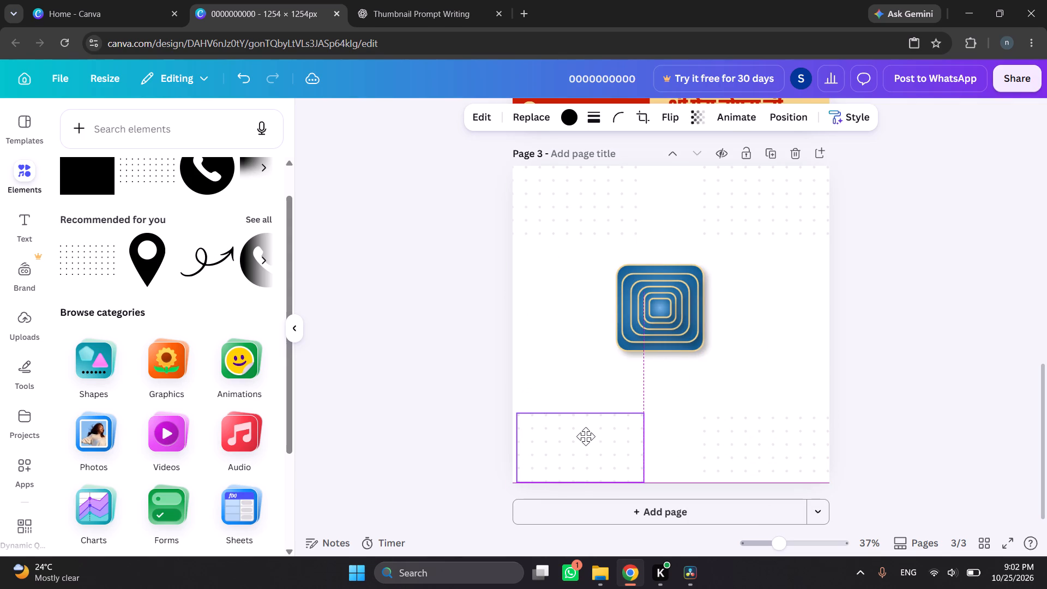
left_click_drag(586, 436, 585, 436)
left_click(591, 438)
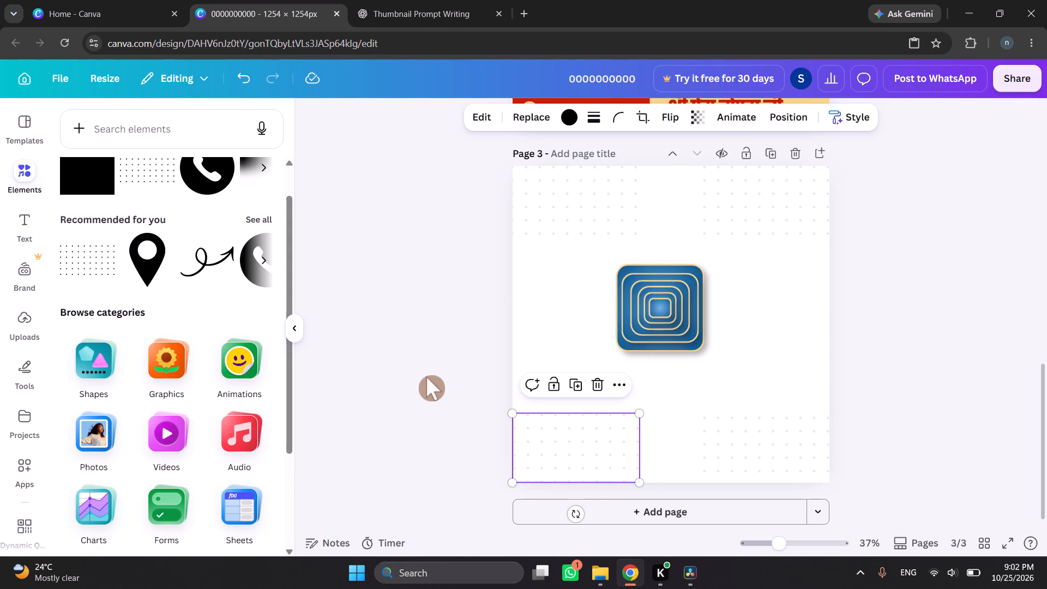
left_click(426, 377)
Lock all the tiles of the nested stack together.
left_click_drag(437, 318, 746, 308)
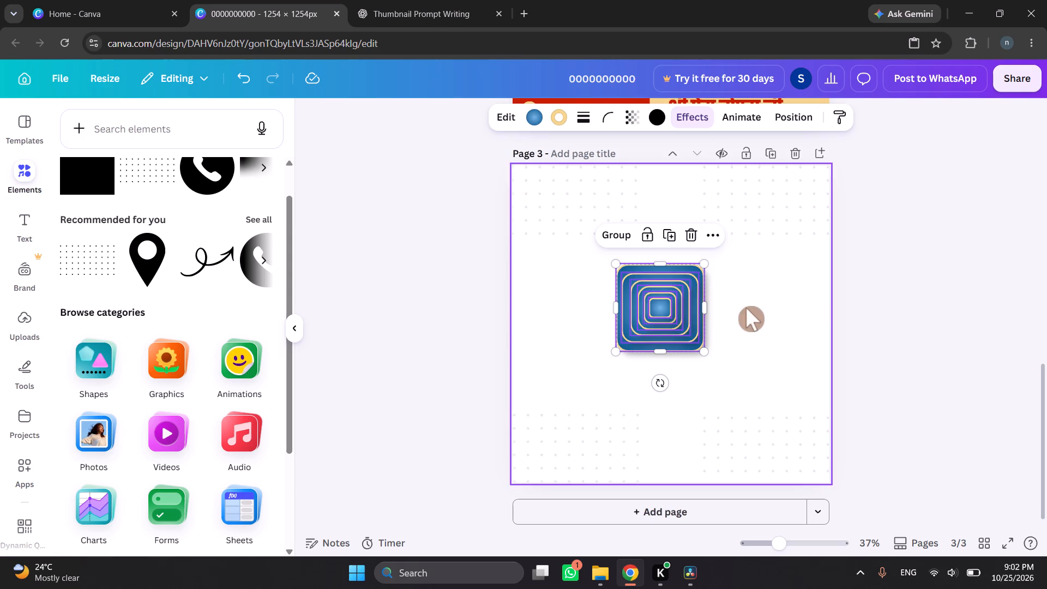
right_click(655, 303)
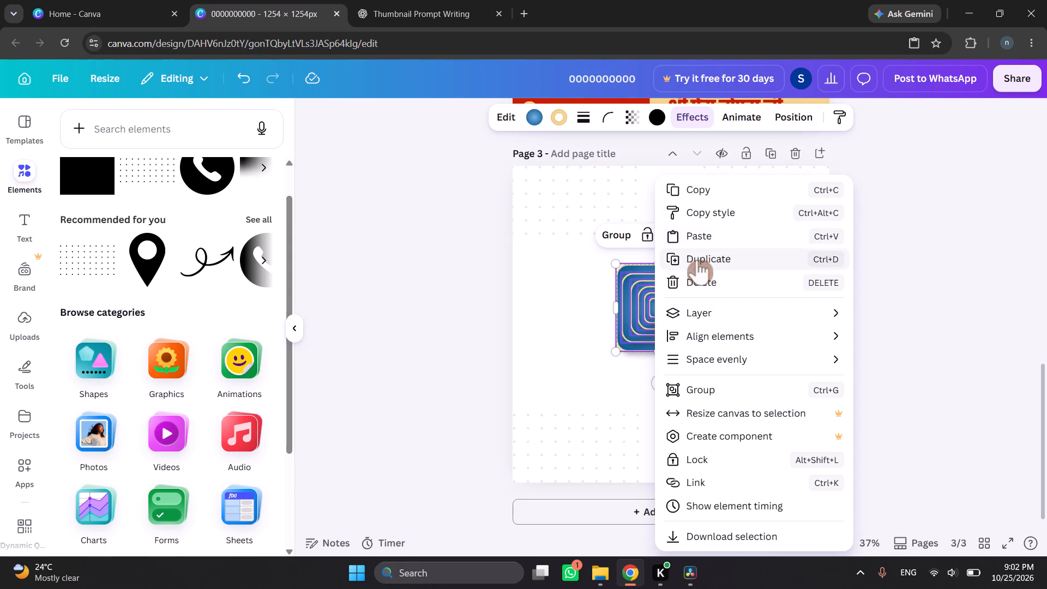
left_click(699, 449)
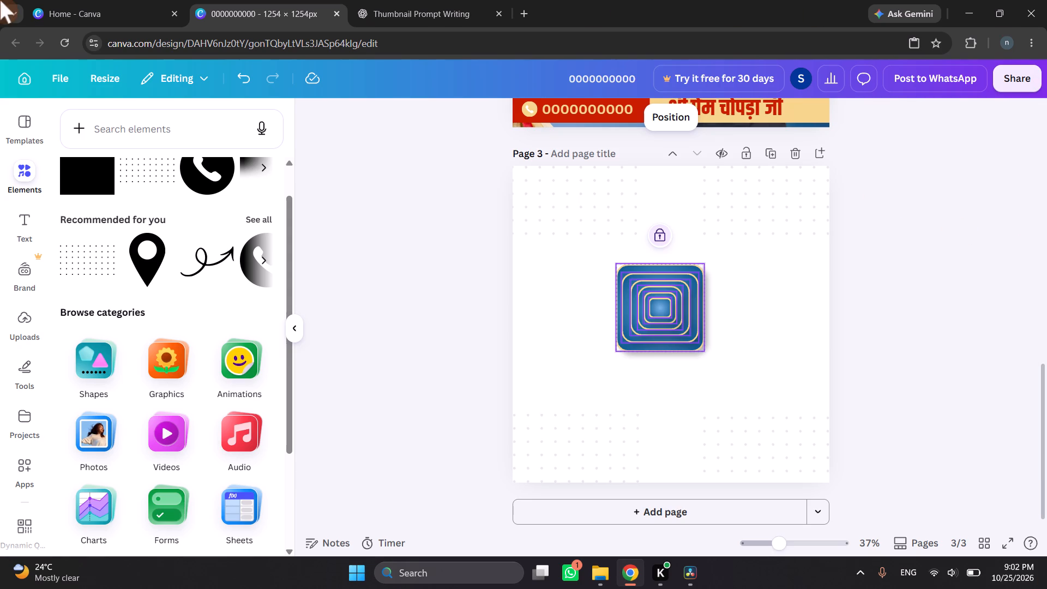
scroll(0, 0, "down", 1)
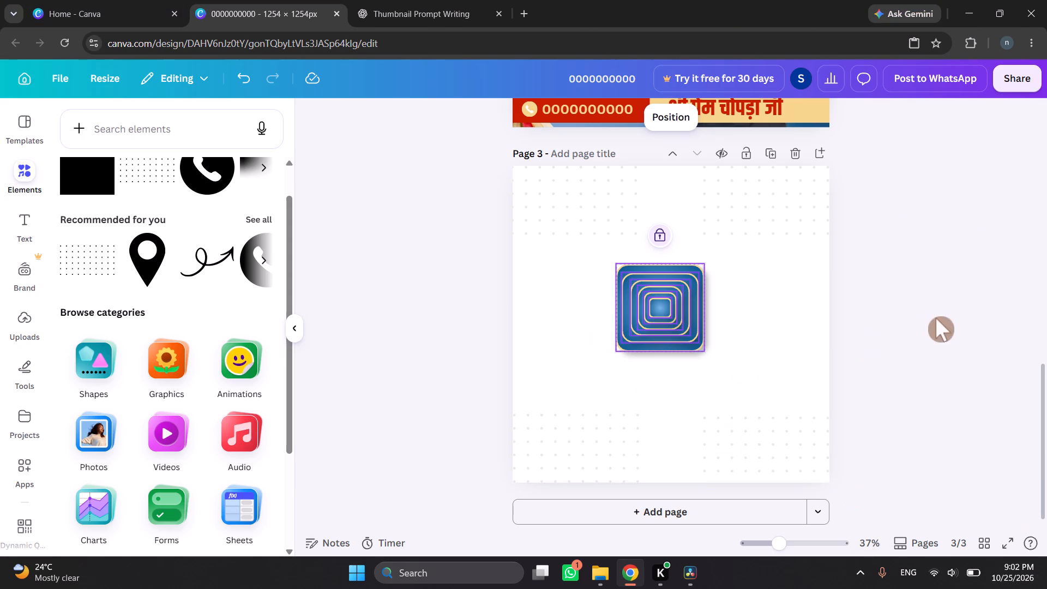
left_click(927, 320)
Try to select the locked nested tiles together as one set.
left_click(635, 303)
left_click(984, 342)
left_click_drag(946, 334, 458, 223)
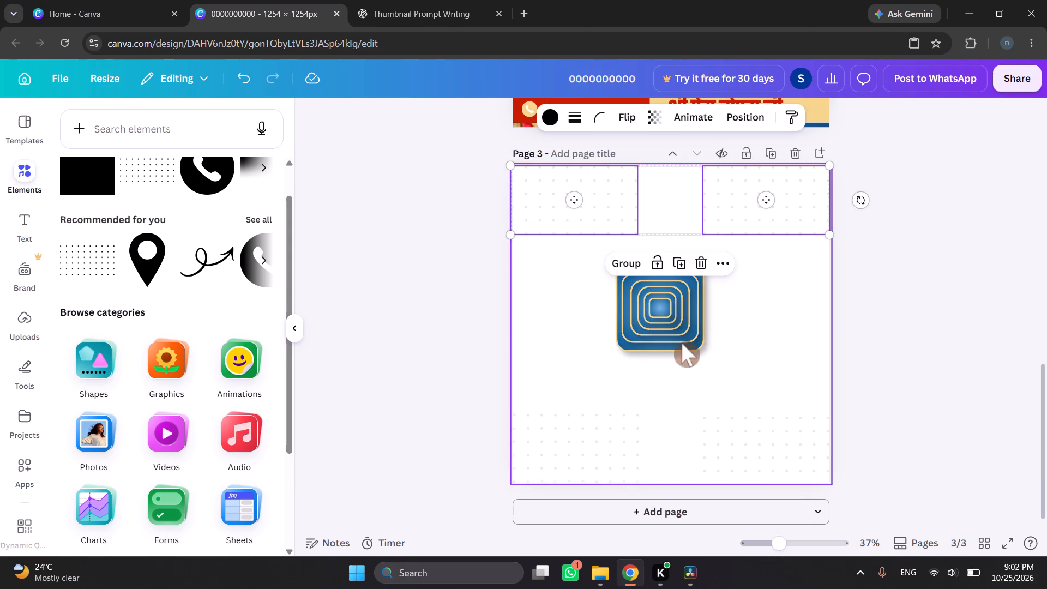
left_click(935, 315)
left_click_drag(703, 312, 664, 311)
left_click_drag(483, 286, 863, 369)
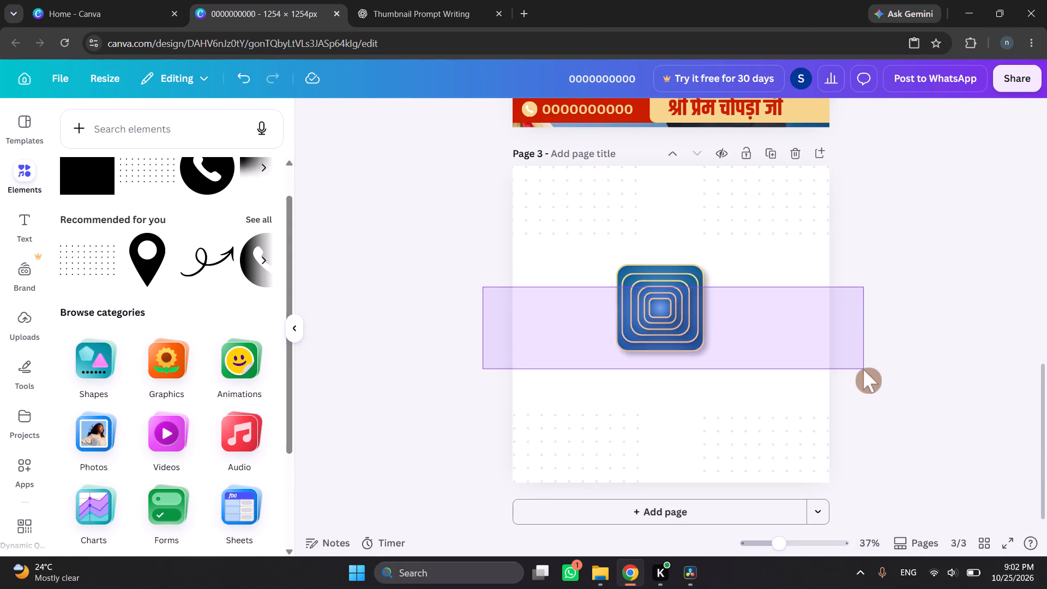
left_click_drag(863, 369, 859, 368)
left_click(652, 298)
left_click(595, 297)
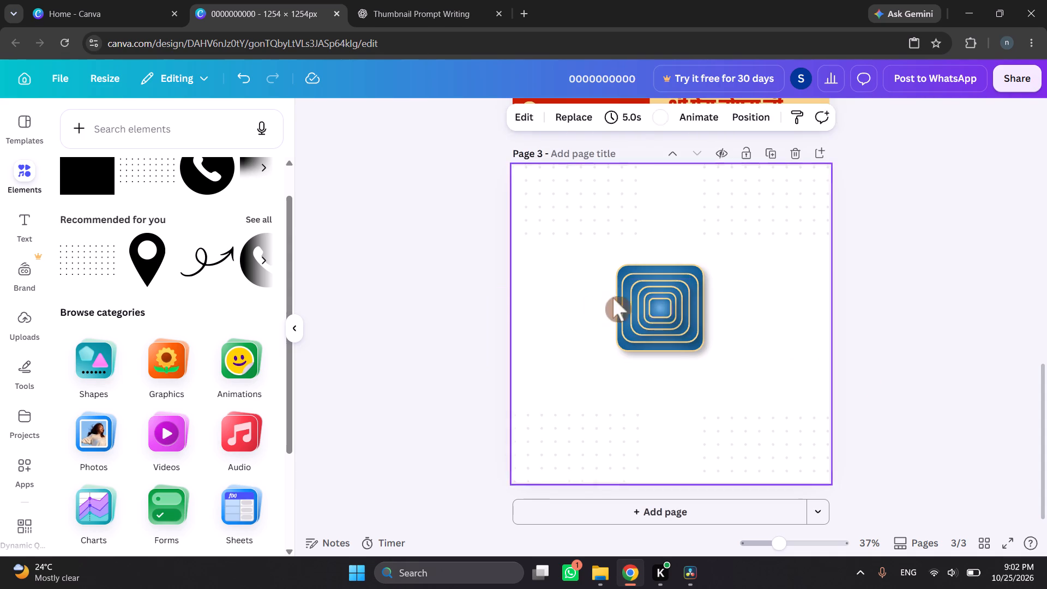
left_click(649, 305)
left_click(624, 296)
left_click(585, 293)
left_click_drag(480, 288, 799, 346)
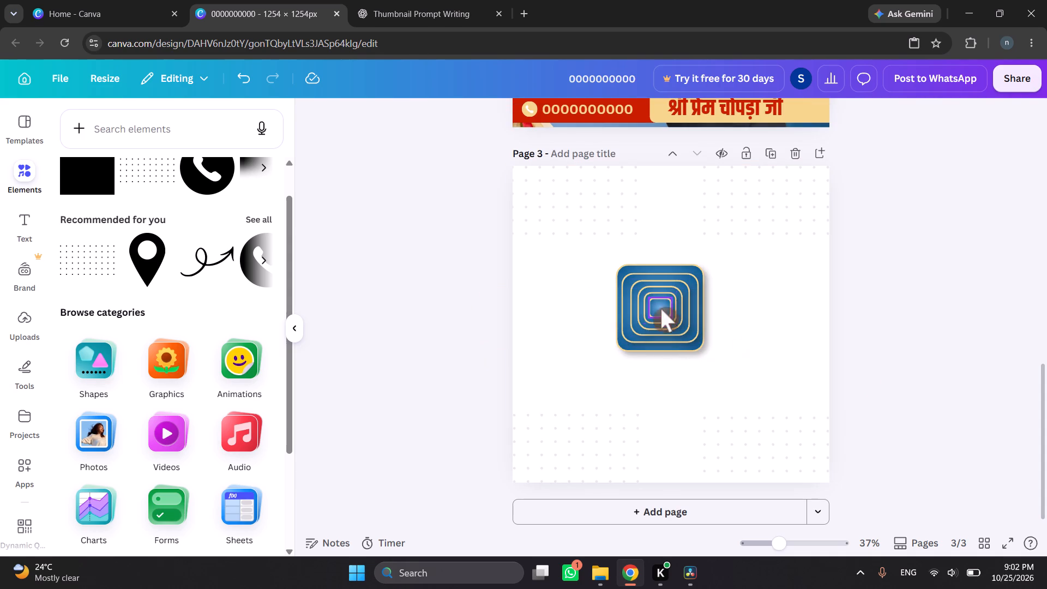
Unlock the nested blue tiles one by one.
left_click(616, 297)
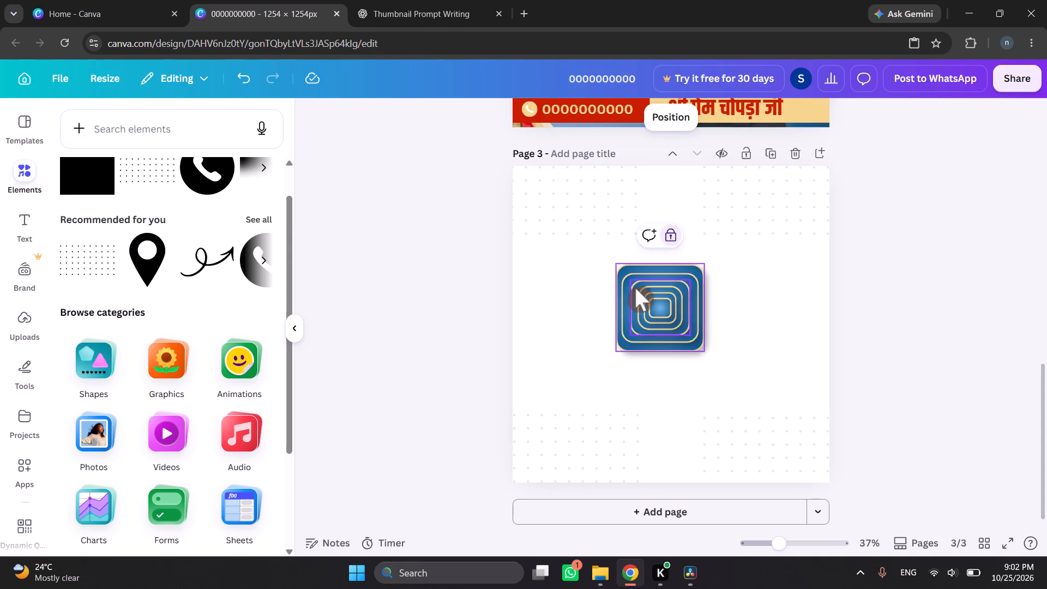
left_click(675, 239)
left_click(653, 278)
left_click(671, 241)
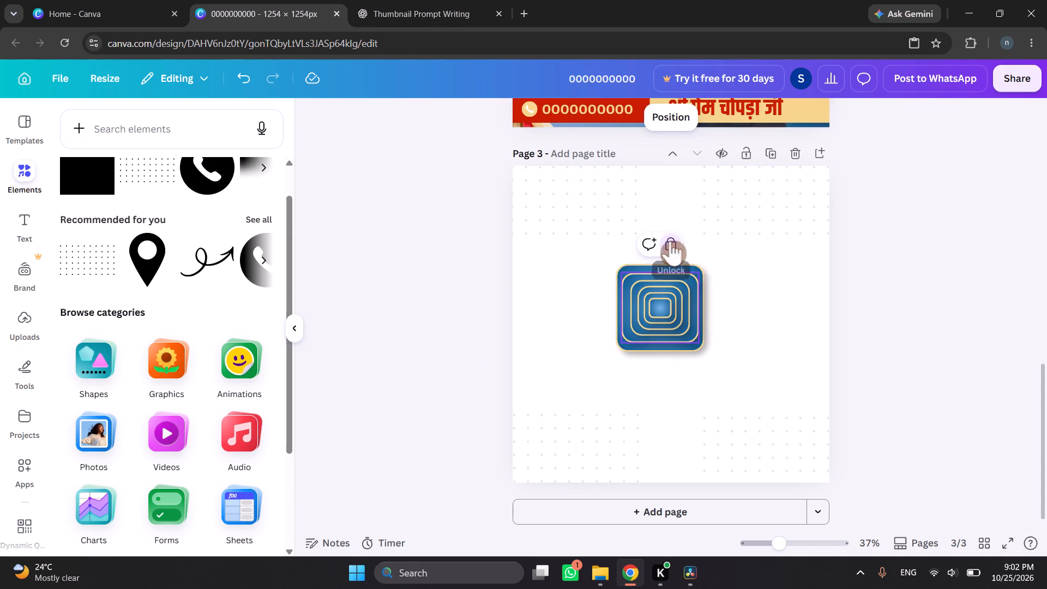
left_click(662, 291)
left_click(677, 250)
left_click(660, 303)
left_click(673, 267)
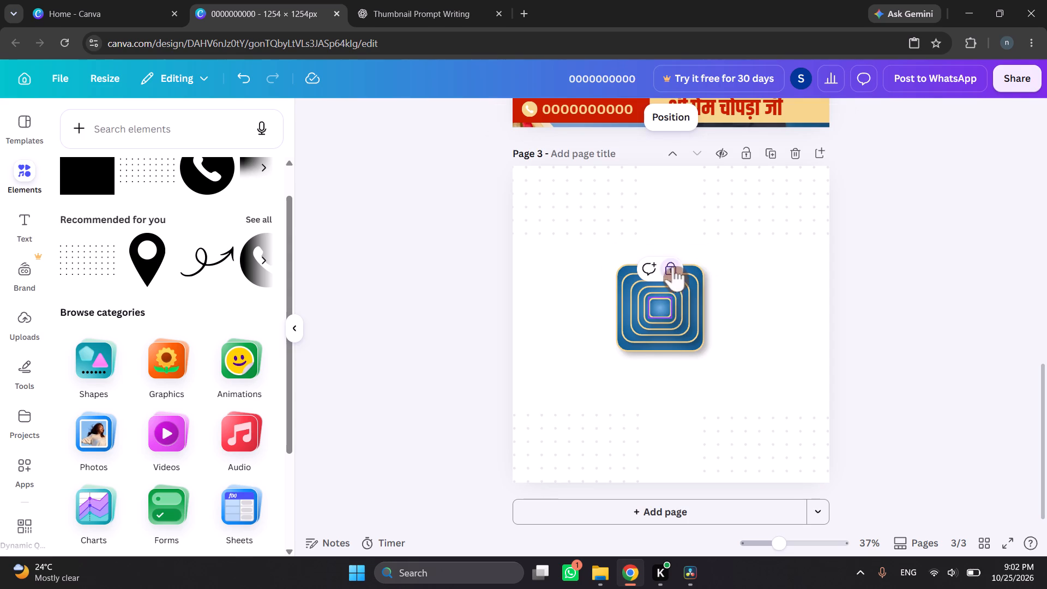
left_click(664, 279)
left_click(685, 269)
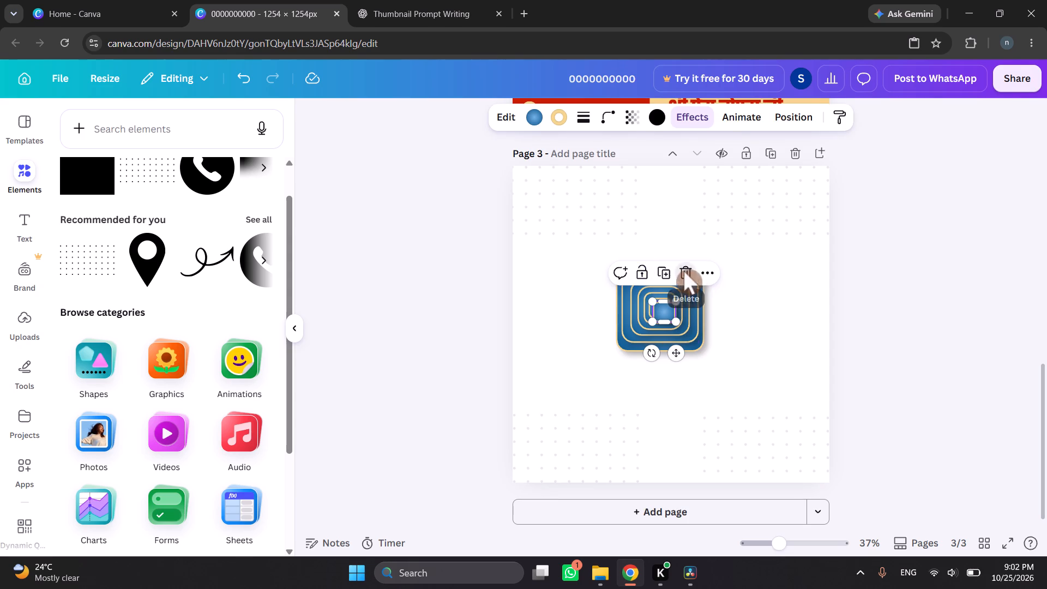
left_click(684, 283)
left_click(673, 249)
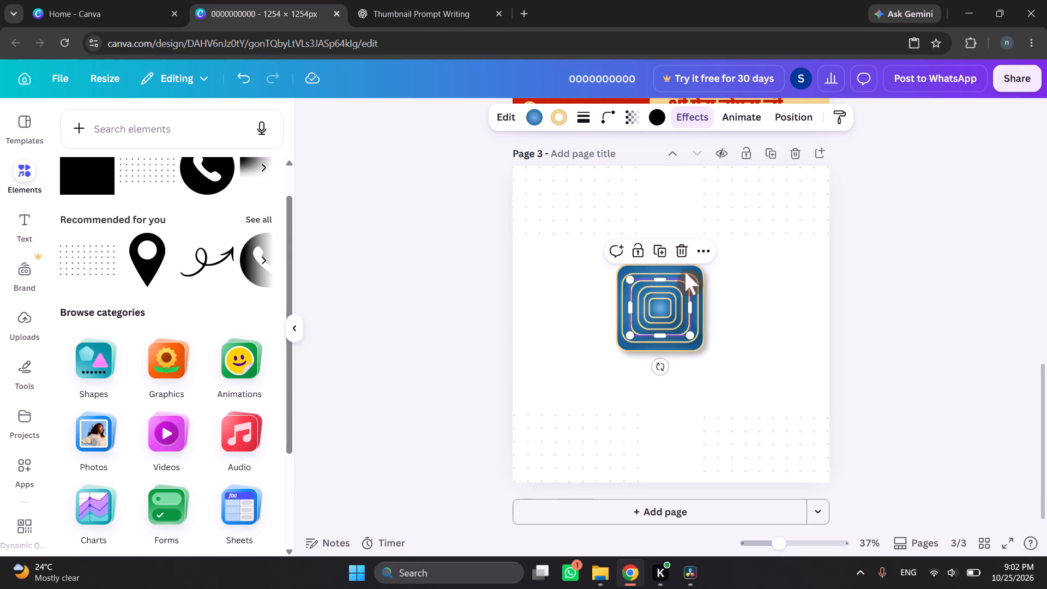
left_click(683, 269)
left_click(679, 274)
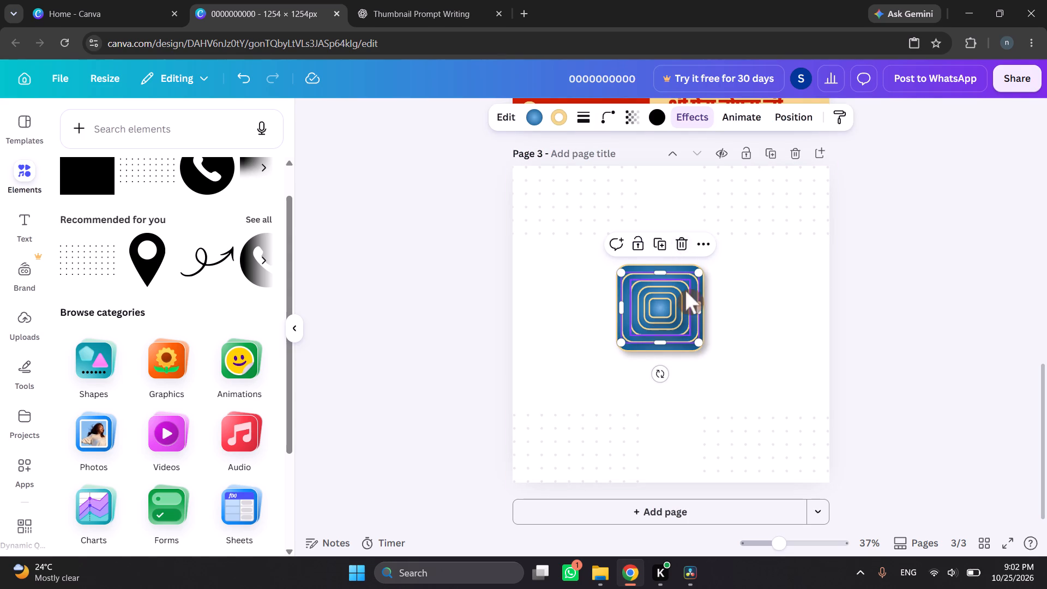
left_click(714, 286)
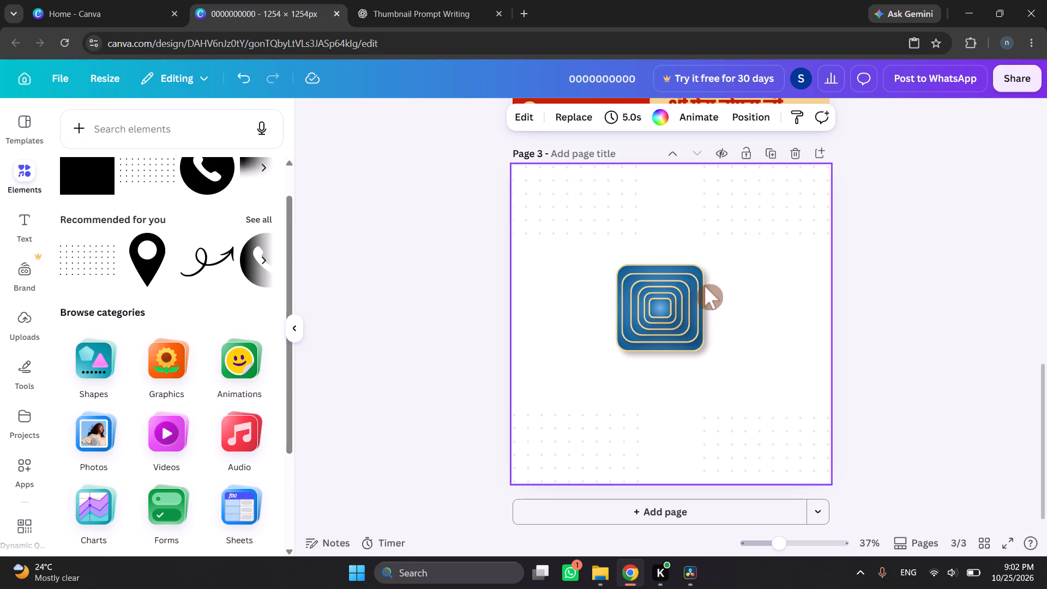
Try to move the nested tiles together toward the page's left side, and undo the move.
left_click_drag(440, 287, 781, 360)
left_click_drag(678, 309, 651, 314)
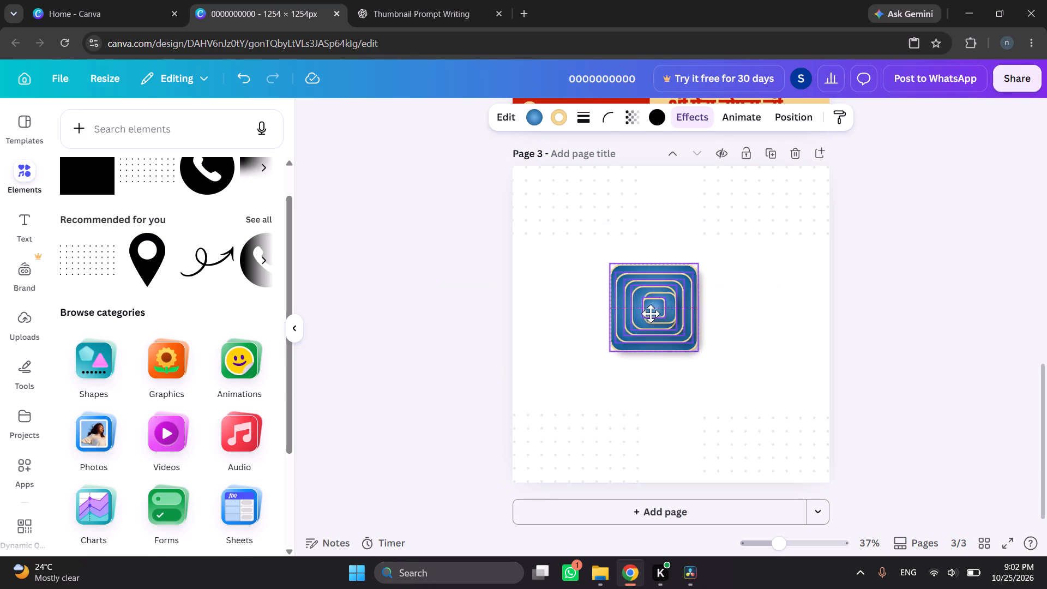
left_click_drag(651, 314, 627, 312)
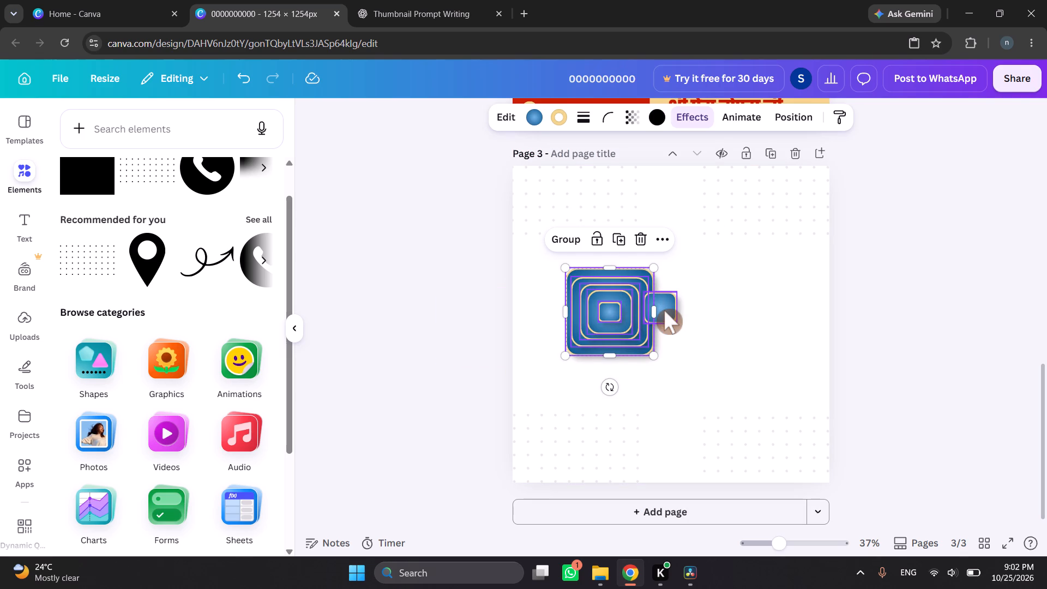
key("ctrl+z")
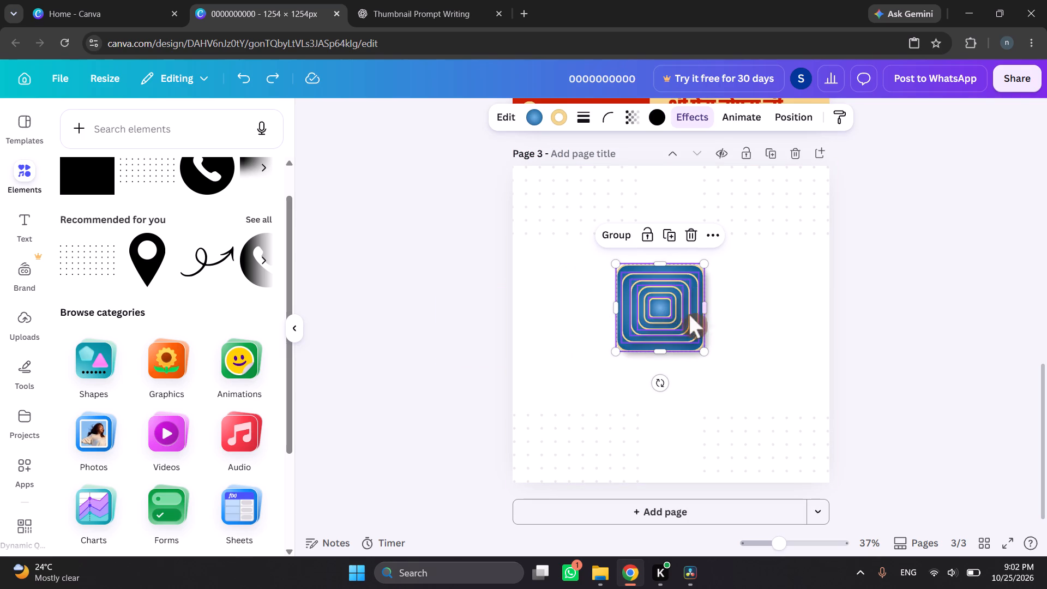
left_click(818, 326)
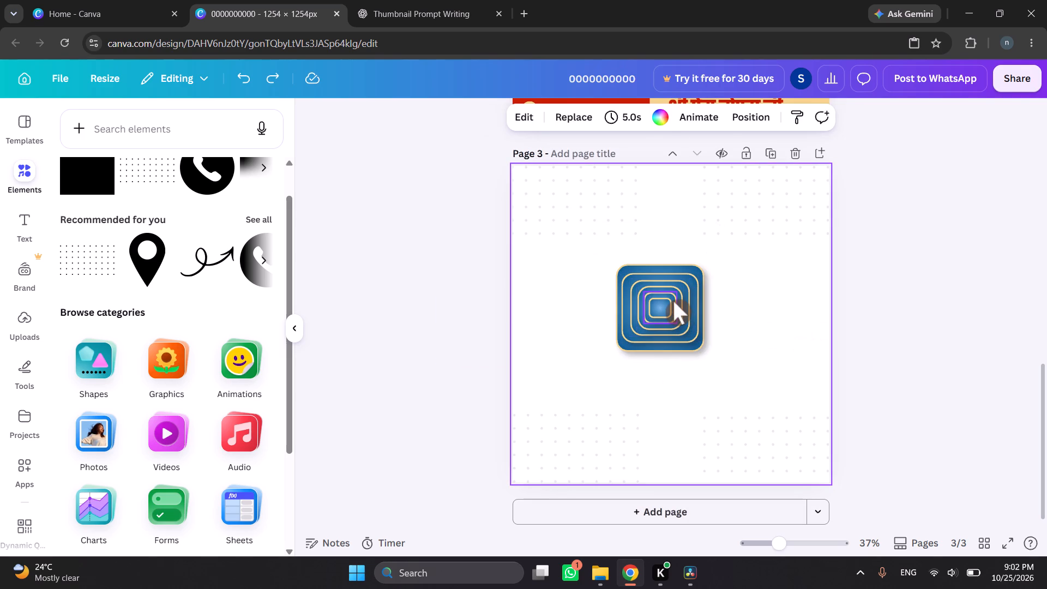
Unlock the remaining locked tile, the second smallest in the nested stack.
left_click(673, 301)
left_click(670, 267)
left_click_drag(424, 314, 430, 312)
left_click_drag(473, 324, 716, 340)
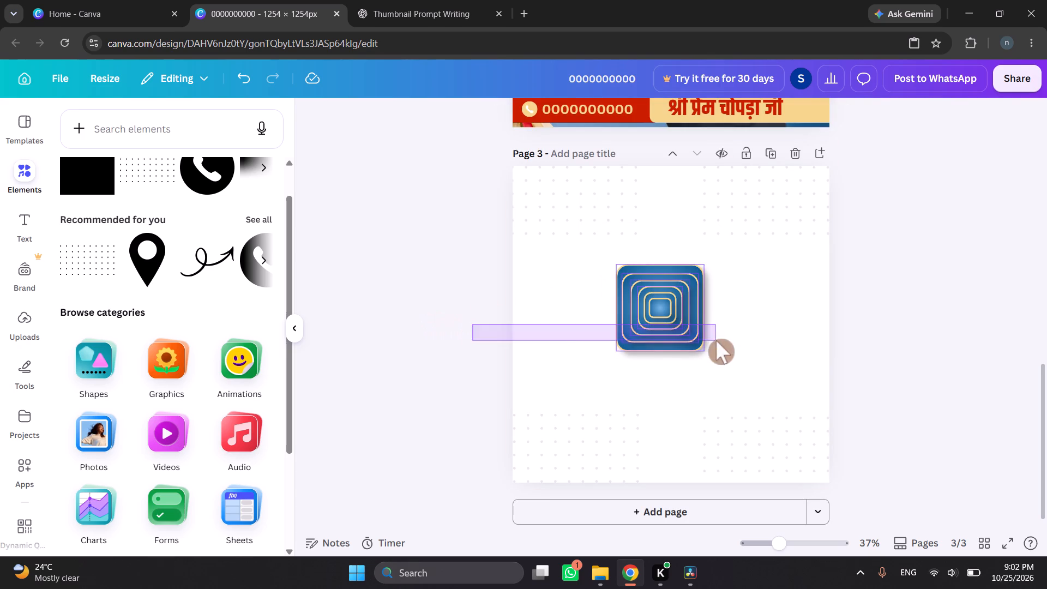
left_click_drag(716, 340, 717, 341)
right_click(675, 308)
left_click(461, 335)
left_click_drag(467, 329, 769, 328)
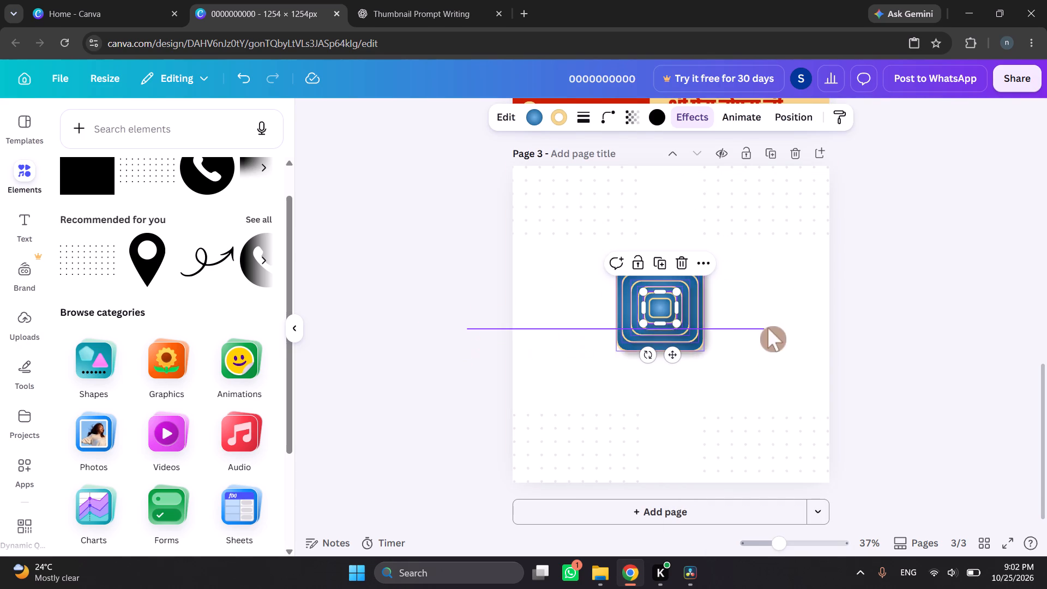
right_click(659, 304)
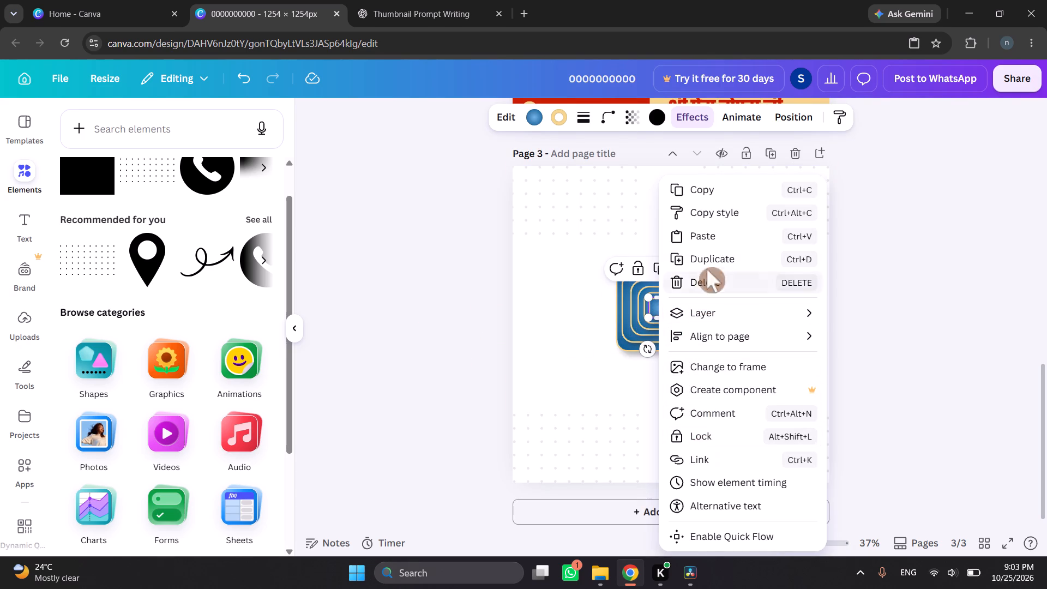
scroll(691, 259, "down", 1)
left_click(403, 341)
Select all the nested blue tiles together and group them into one object.
left_click_drag(410, 332, 739, 317)
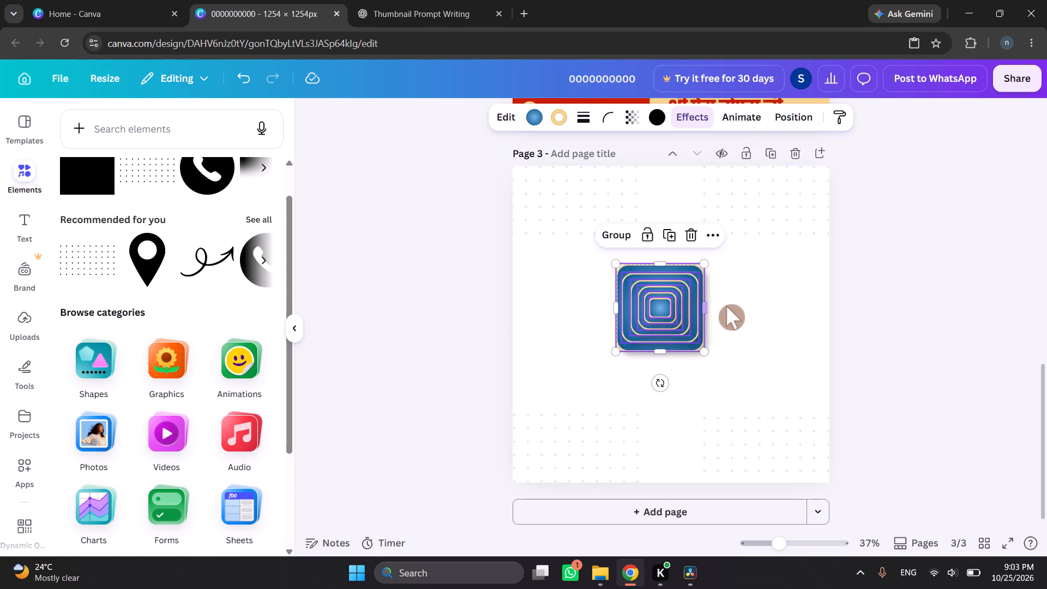
right_click(726, 306)
left_click_drag(441, 302, 701, 303)
left_click(788, 304)
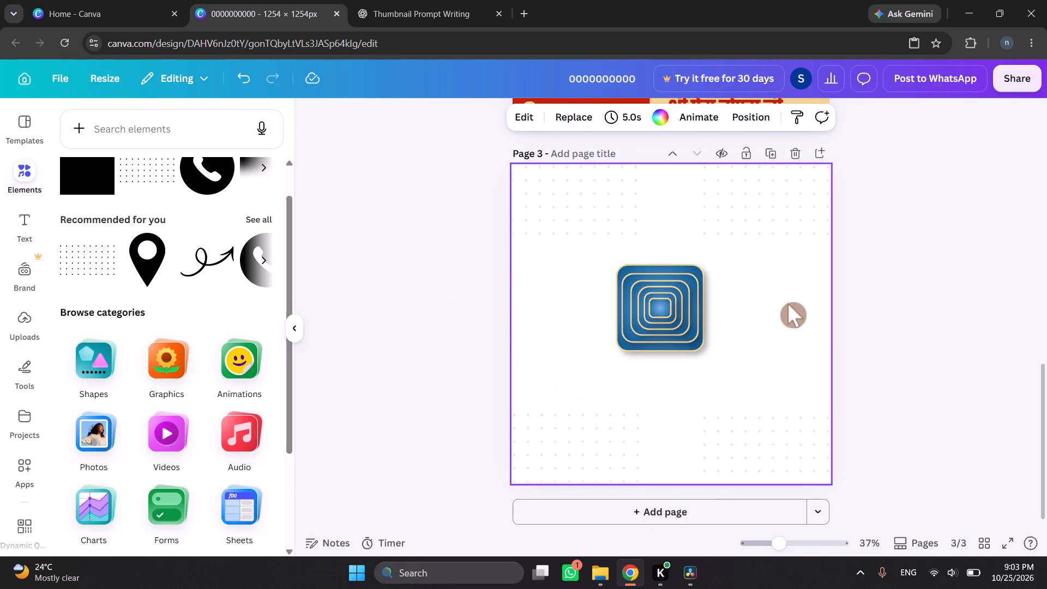
left_click_drag(928, 303, 468, 301)
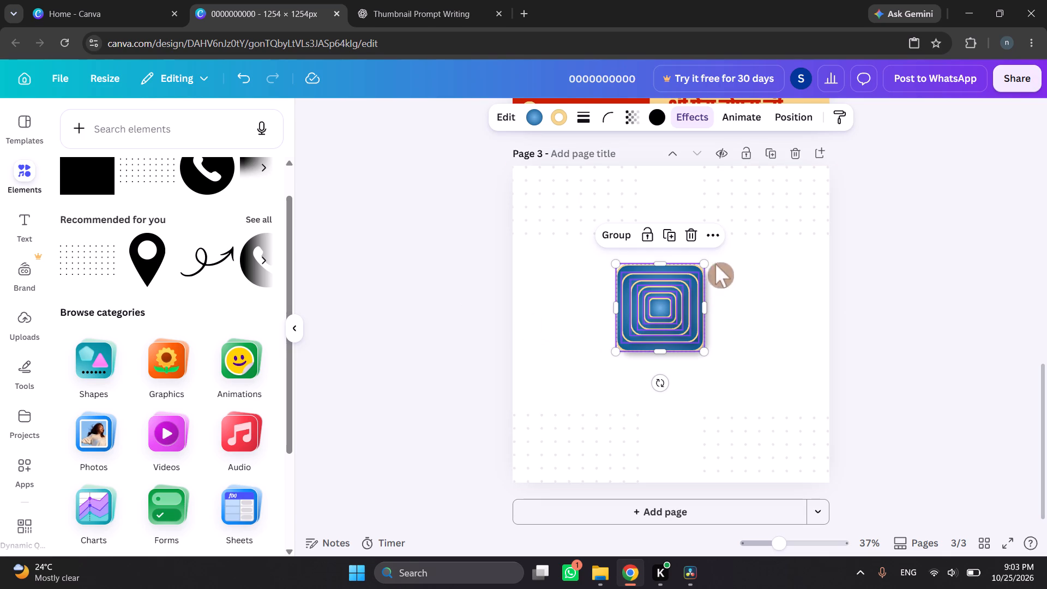
left_click(707, 233)
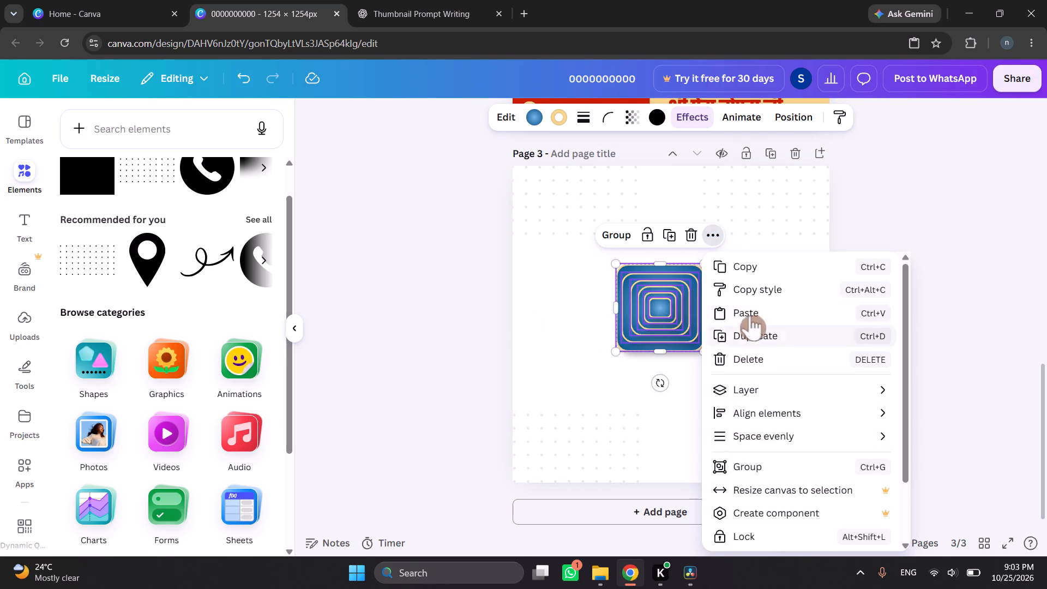
scroll(766, 397, "down", 2)
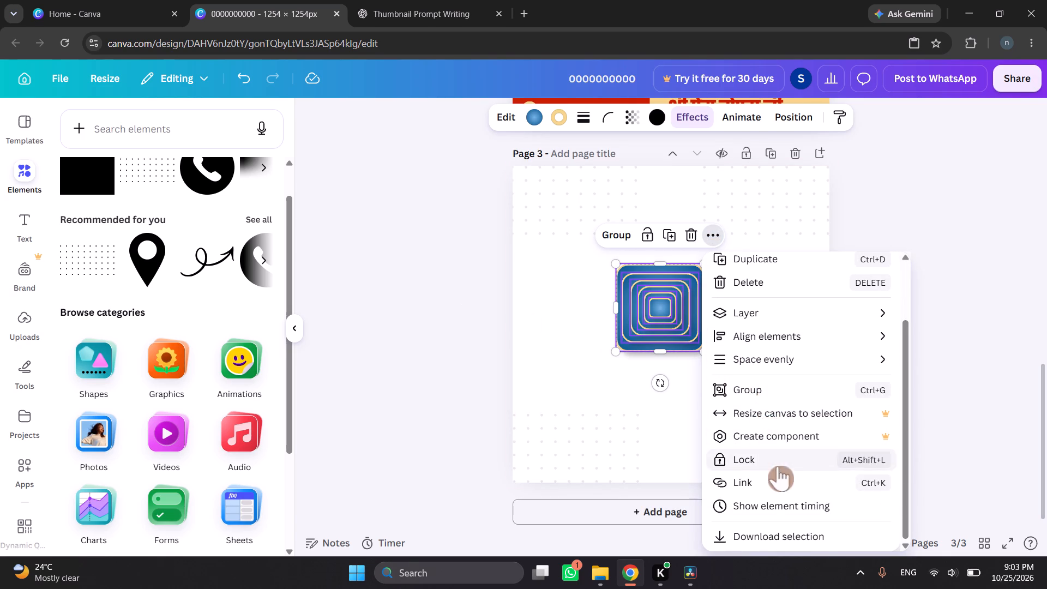
left_click(747, 380)
left_click(447, 292)
Move the grouped tile stack to the right side of the page at the same height.
left_click(671, 309)
left_click_drag(655, 302, 767, 302)
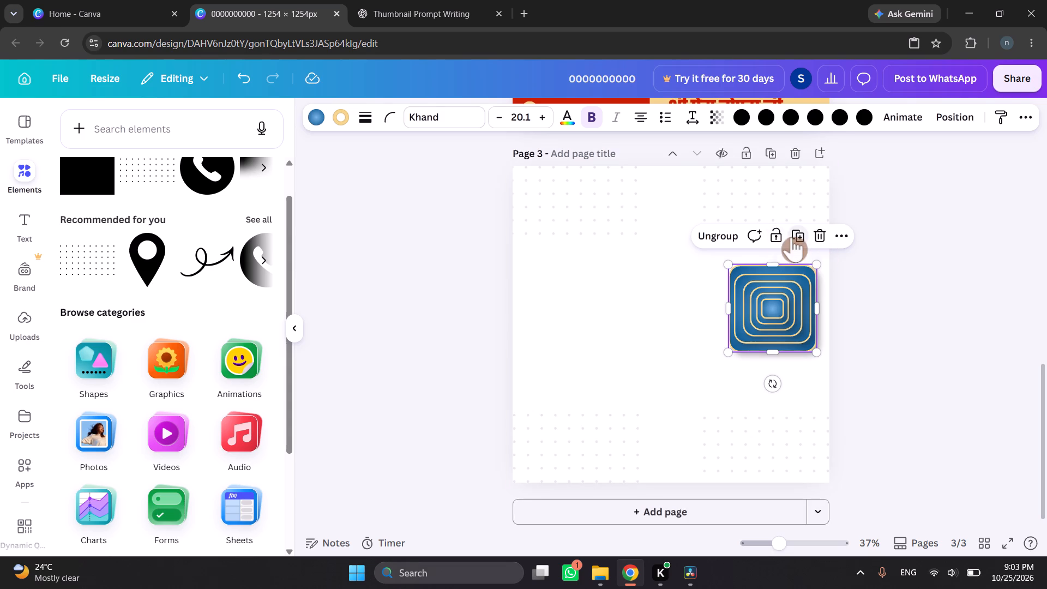
Duplicate the grouped tile stack and place the copy on the page's left side, level with the original.
left_click(791, 237)
left_click_drag(767, 311, 571, 311)
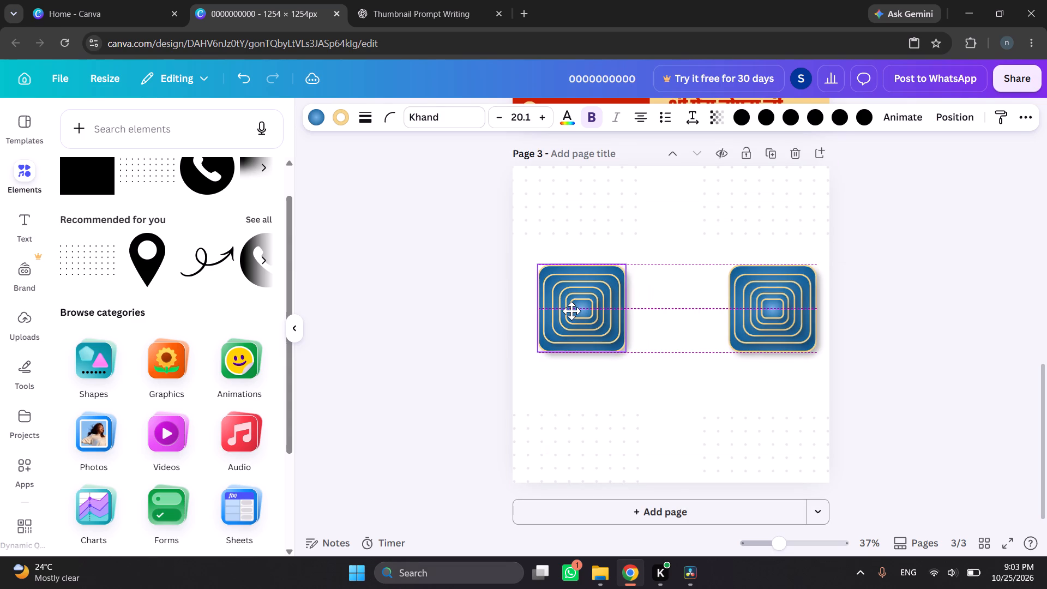
left_click_drag(571, 311, 571, 313)
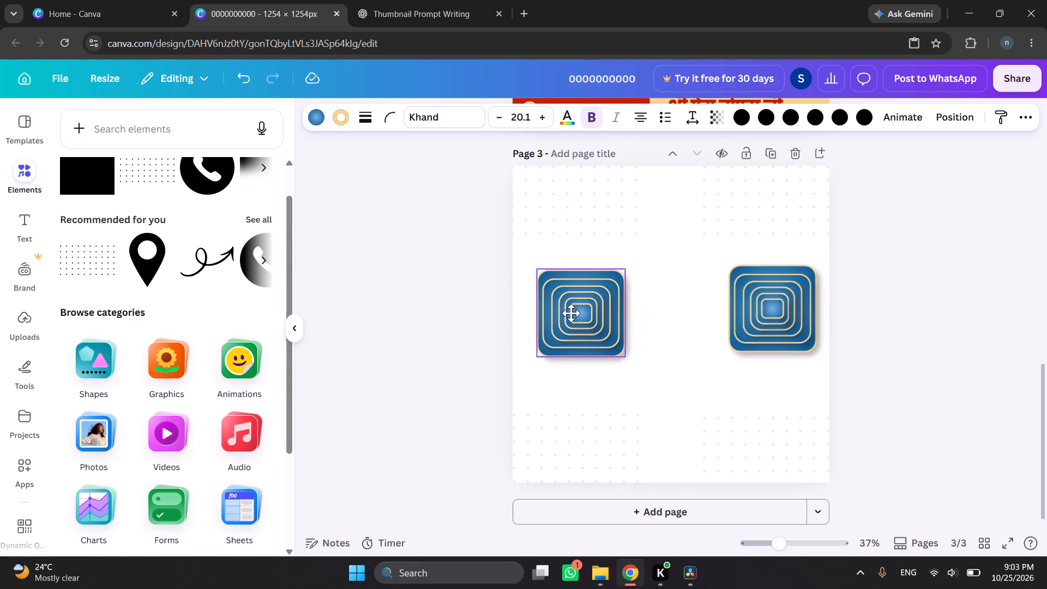
left_click_drag(571, 313, 571, 310)
left_click(849, 311)
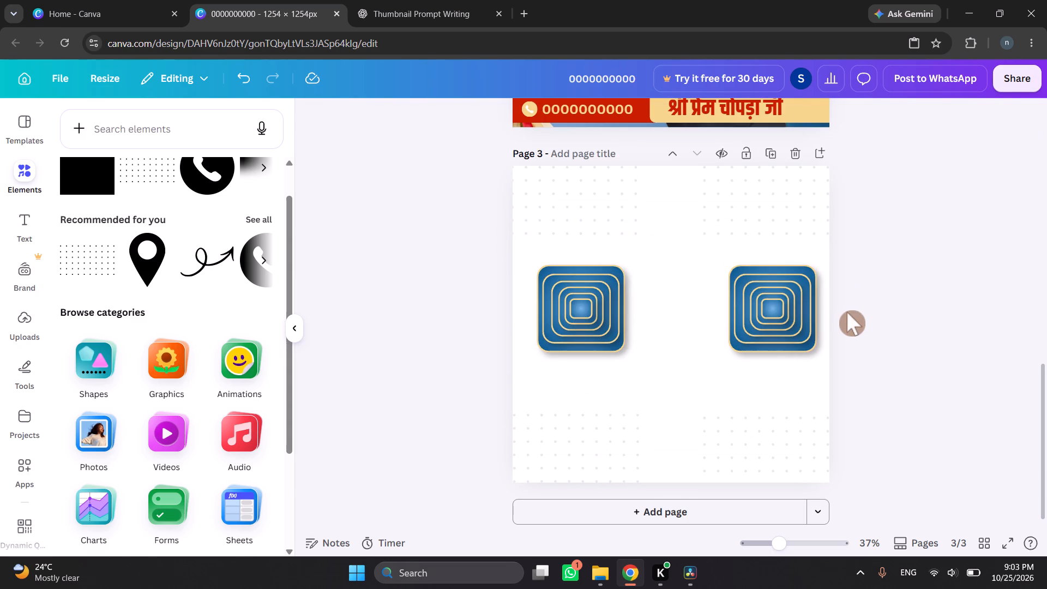
Select both tile stacks together and scale them down slightly.
left_click(609, 309)
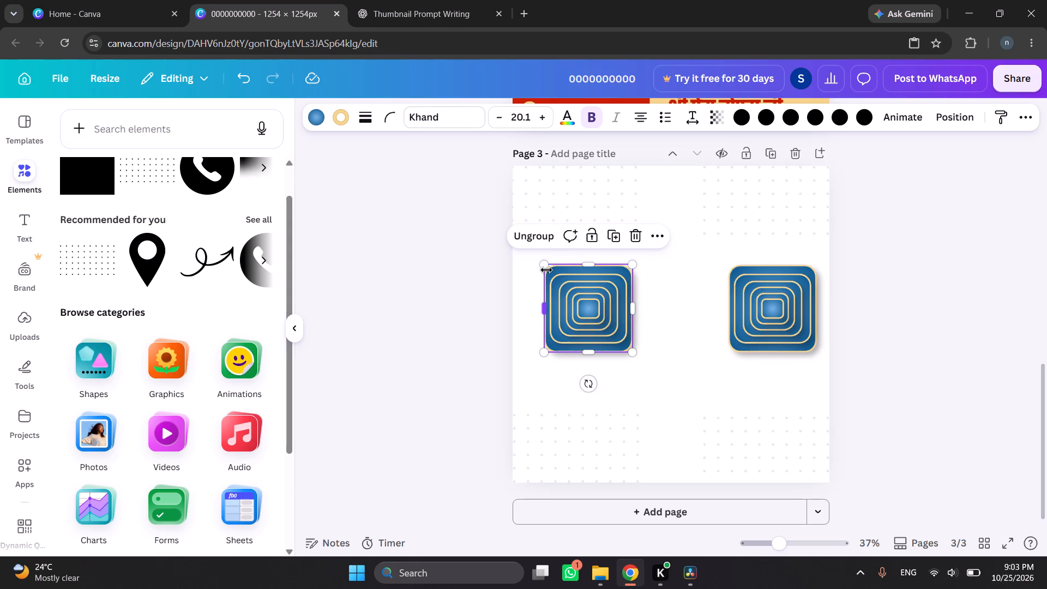
left_click(785, 304, "shift")
left_click_drag(545, 263, 557, 270)
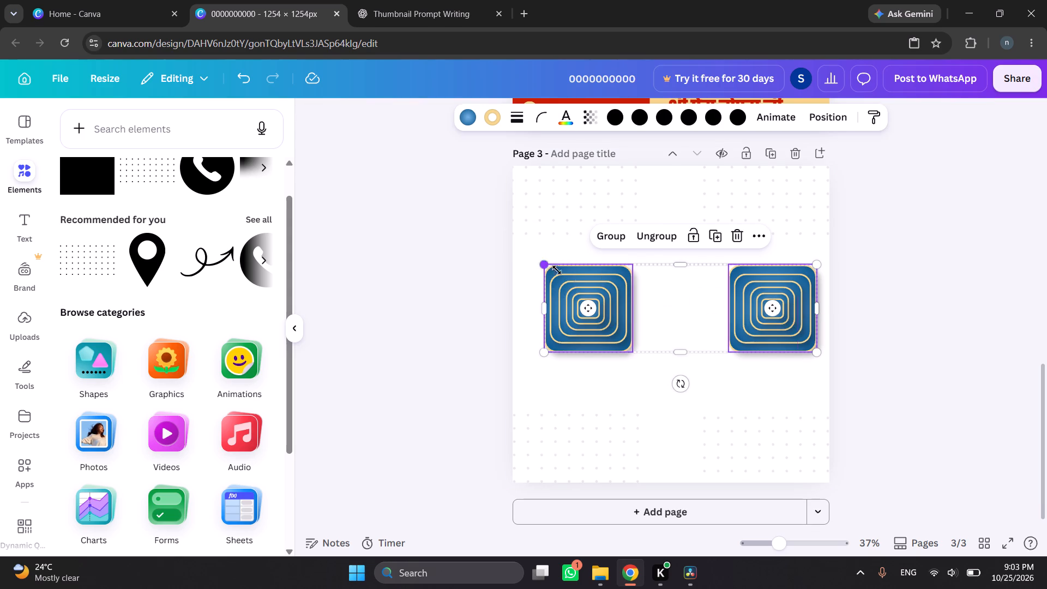
left_click_drag(557, 270, 681, 307)
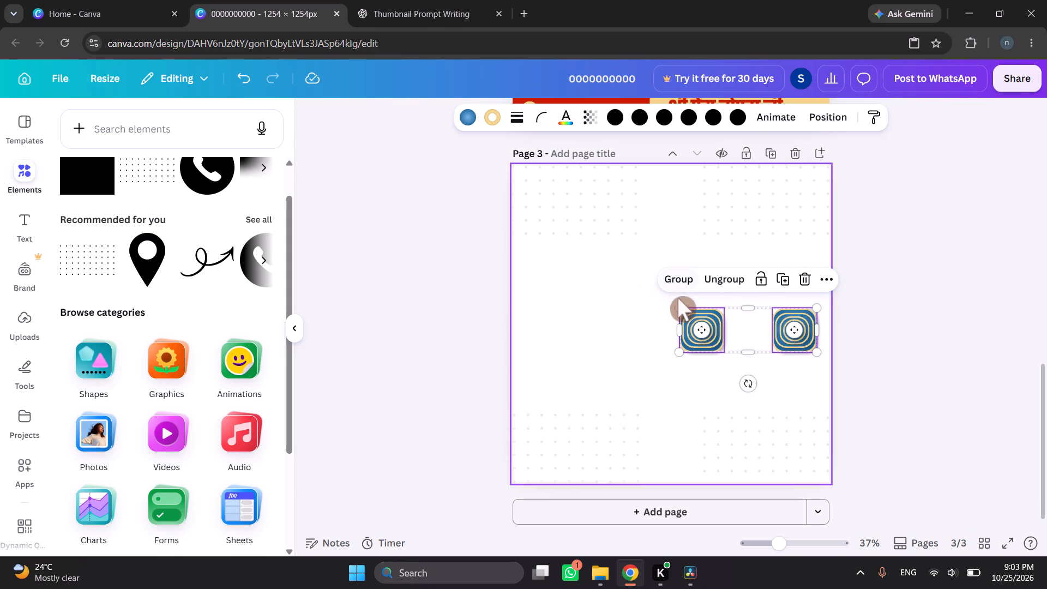
key("ctrl+z")
left_click_drag(549, 261, 552, 273)
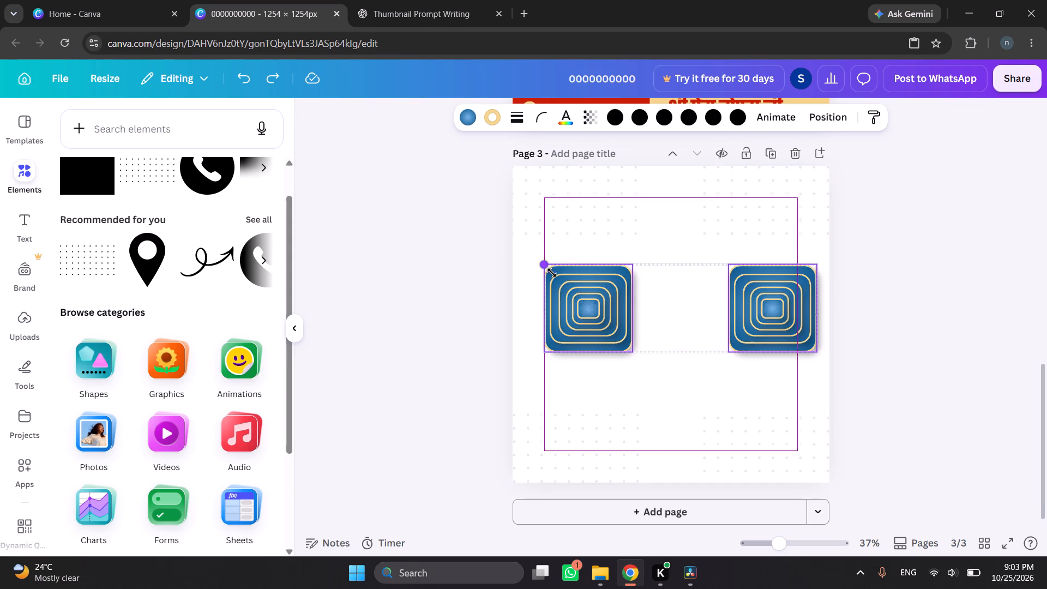
left_click_drag(552, 273, 567, 284)
Move both tile stacks together slightly higher on the page, centred horizontally.
left_click_drag(757, 318, 738, 308)
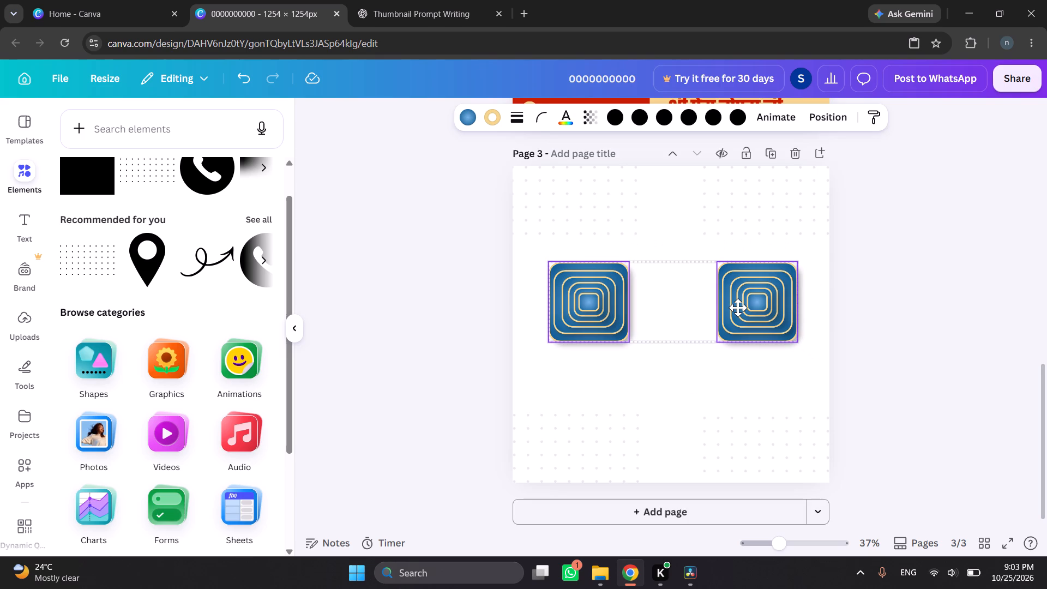
left_click_drag(738, 308, 741, 287)
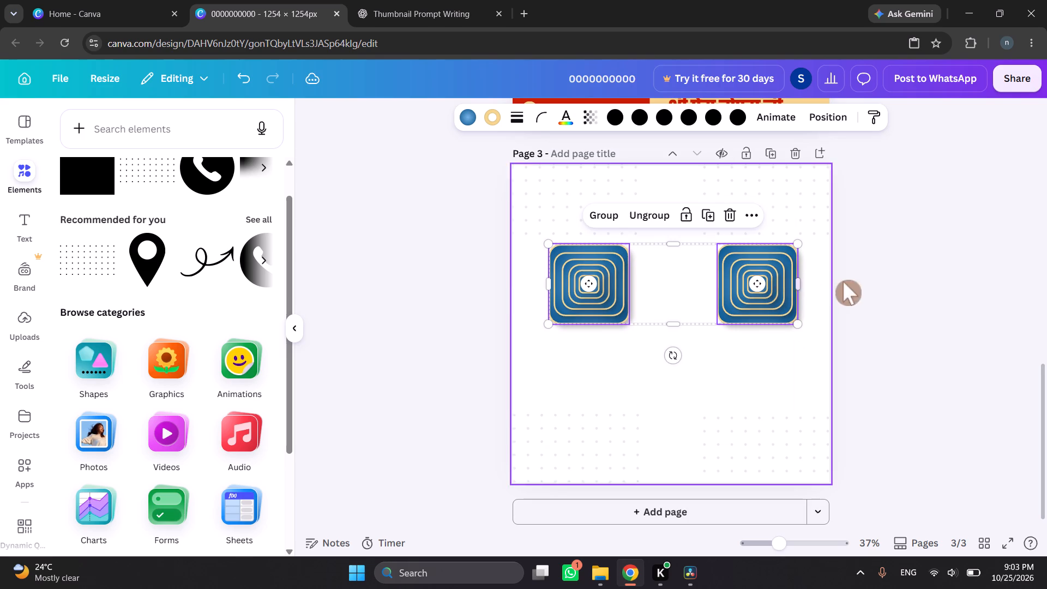
left_click_drag(902, 293, 893, 293)
Move the right tile stack slightly closer to the left one, keeping both level.
left_click_drag(766, 278, 747, 279)
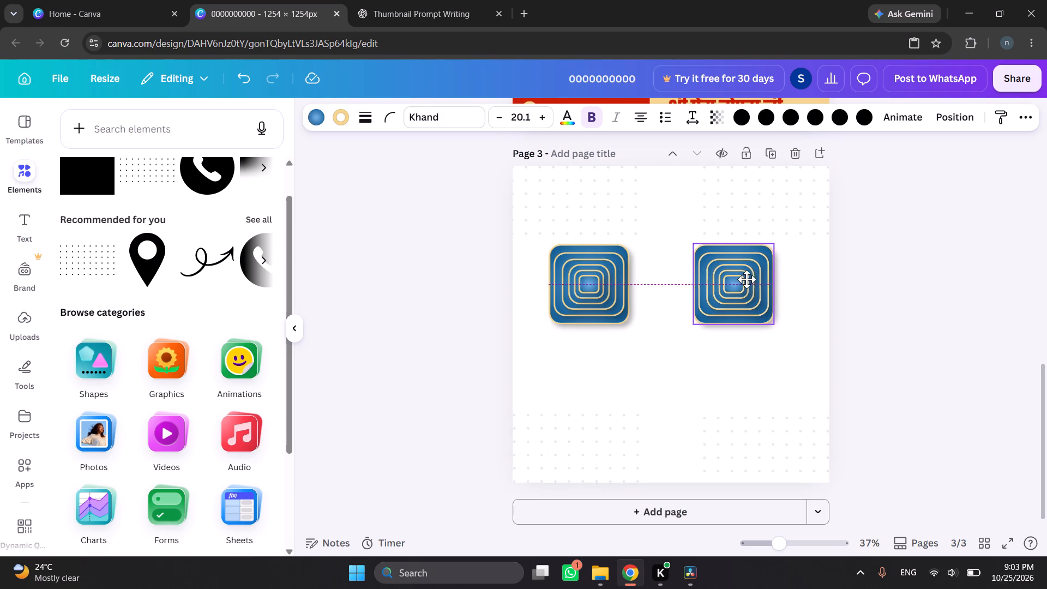
left_click_drag(747, 279, 757, 279)
left_click(1031, 286)
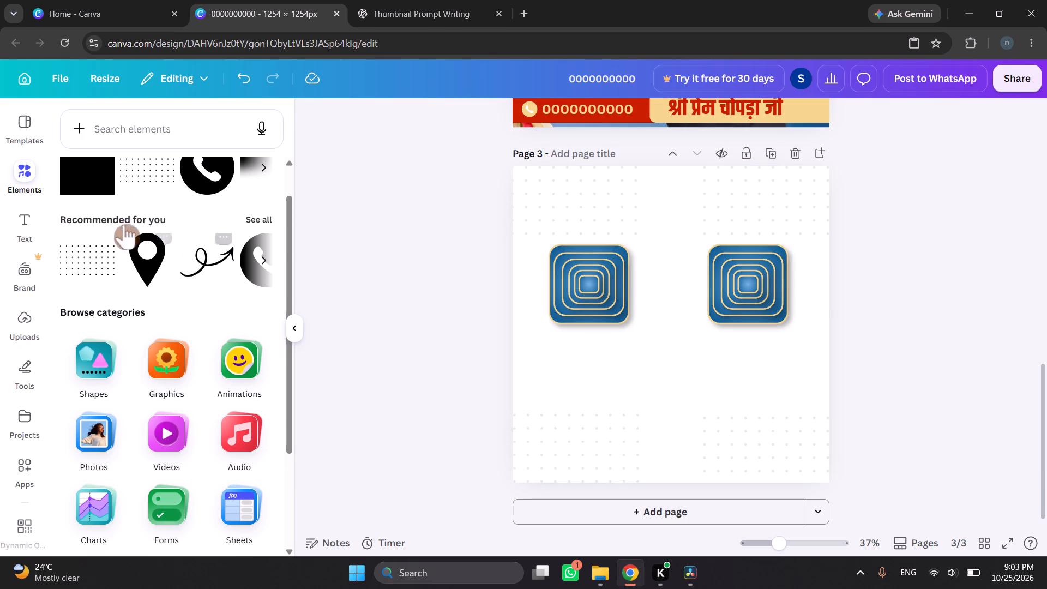
Add a square shape, reshape it into a tall rectangle and place it between the two tile stacks.
left_click(101, 172)
left_click_drag(695, 328, 684, 358)
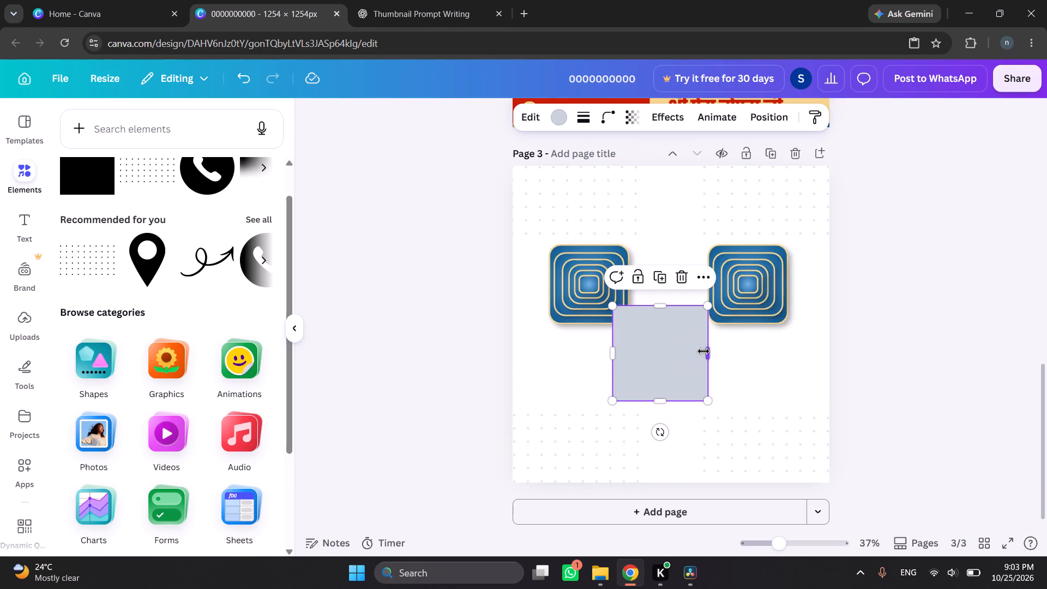
left_click_drag(713, 354, 660, 352)
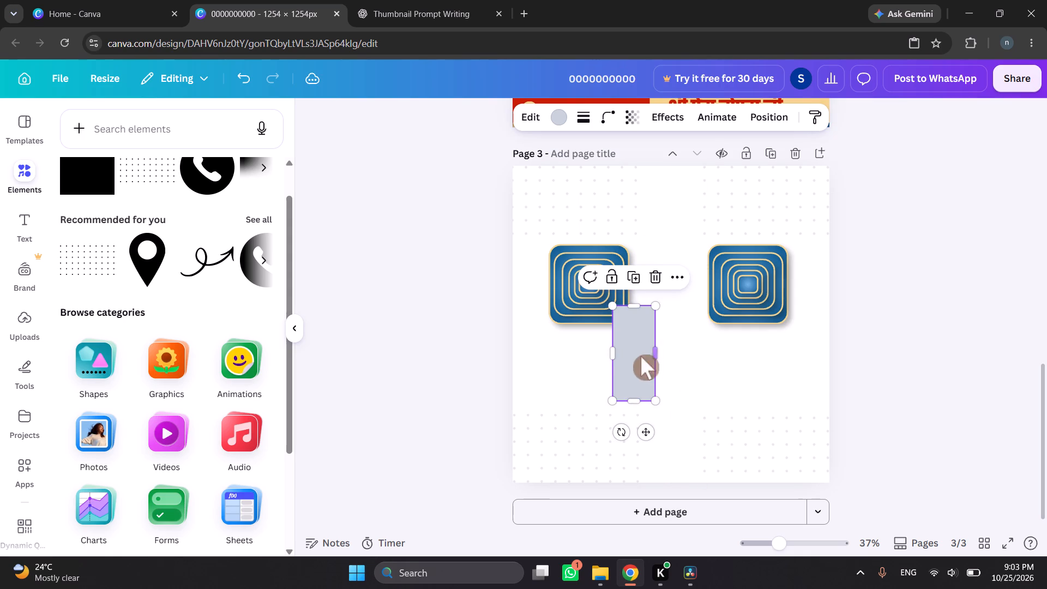
left_click_drag(632, 363, 667, 329)
left_click_drag(670, 370, 670, 387)
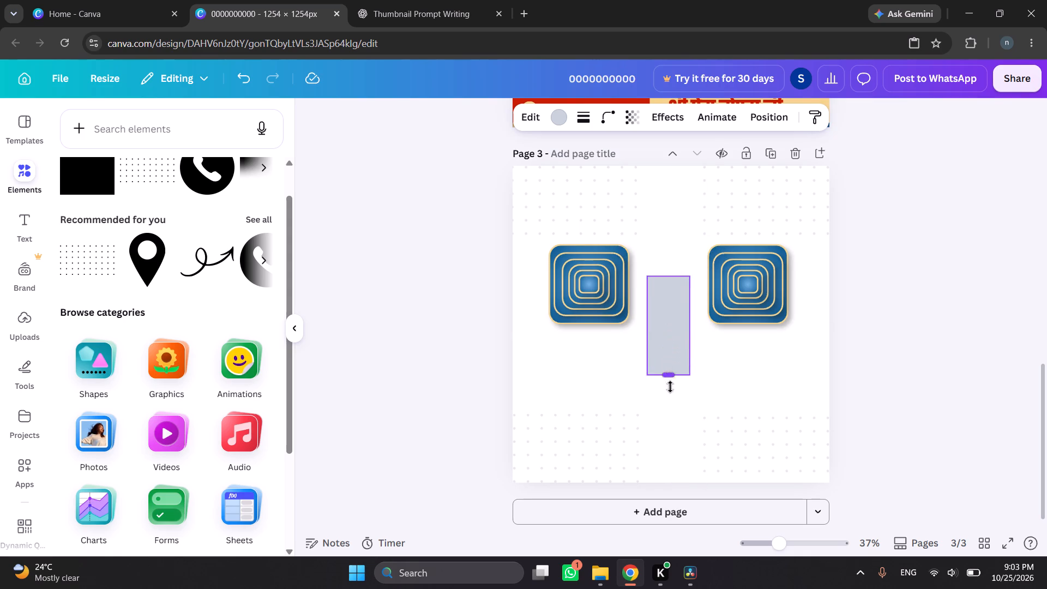
left_click_drag(670, 387, 671, 391)
left_click_drag(691, 340, 706, 343)
left_click_drag(685, 352, 677, 348)
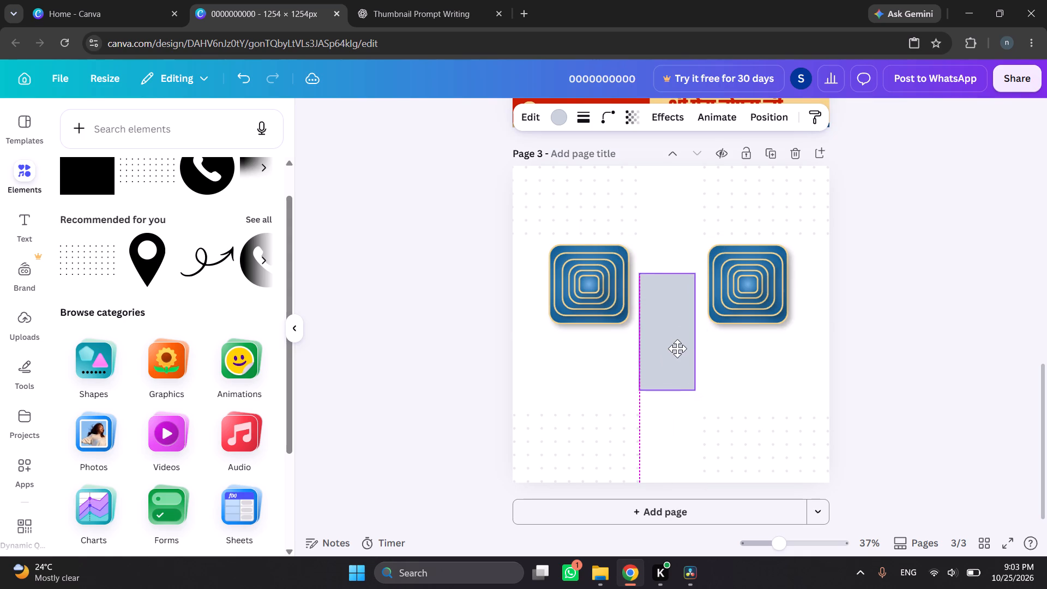
left_click_drag(677, 348, 678, 342)
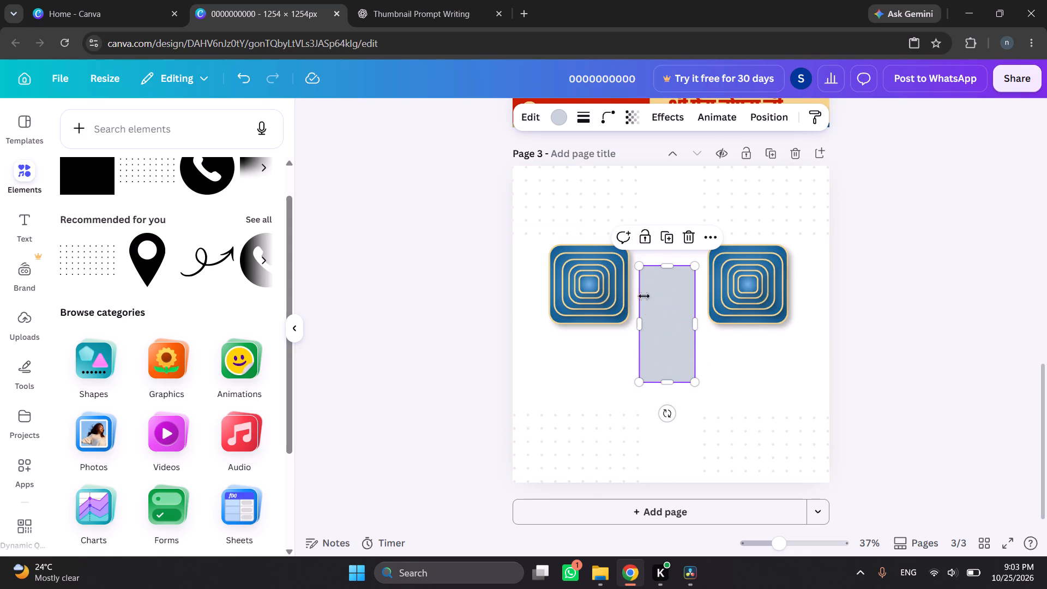
Fill the new tall rectangle with the blue radial gradient used in the design.
left_click(617, 117)
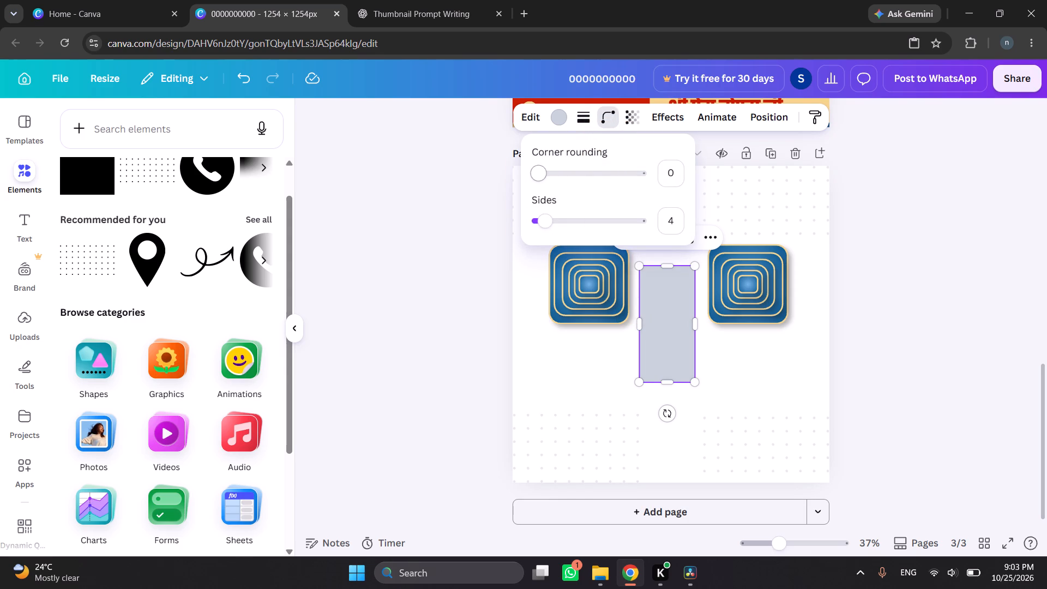
left_click(580, 122)
left_click(579, 122)
left_click(561, 122)
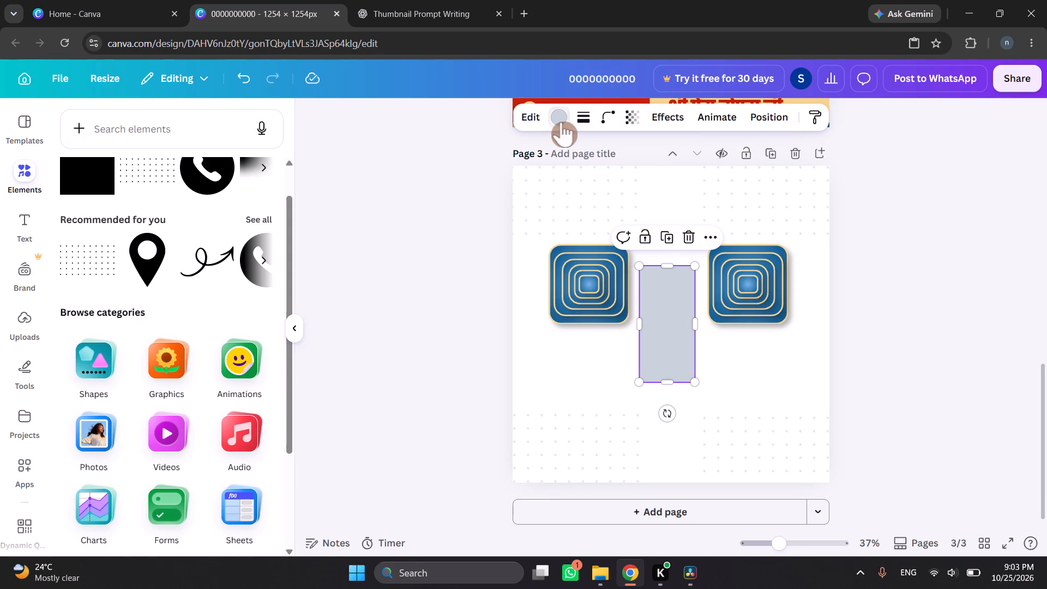
left_click(73, 246)
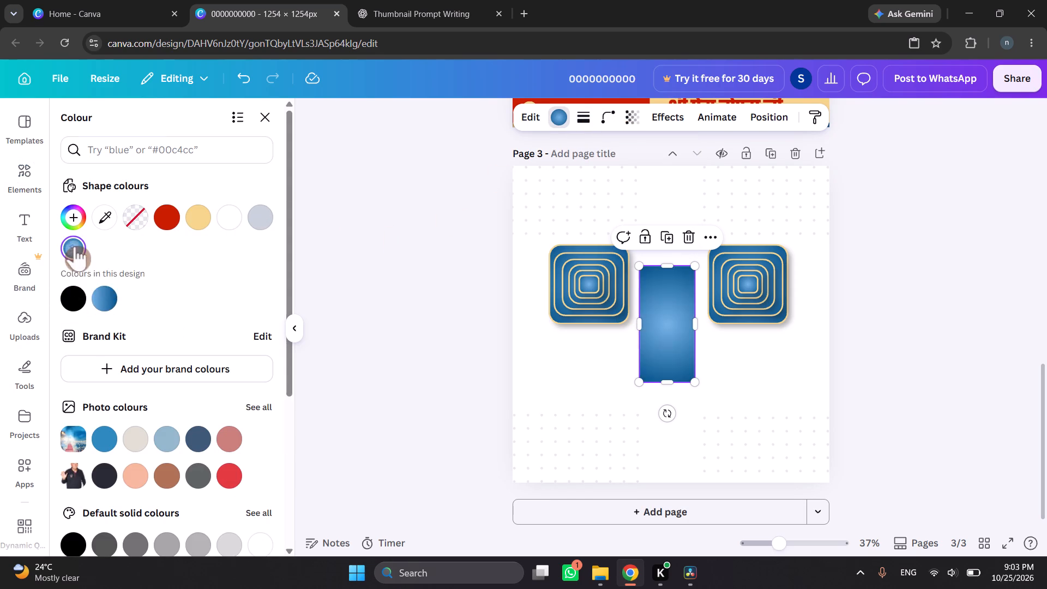
Give the tall rectangle a solid pastel orange (#f4d48a) outline, with the blue radial gradient as its fill.
left_click(589, 119)
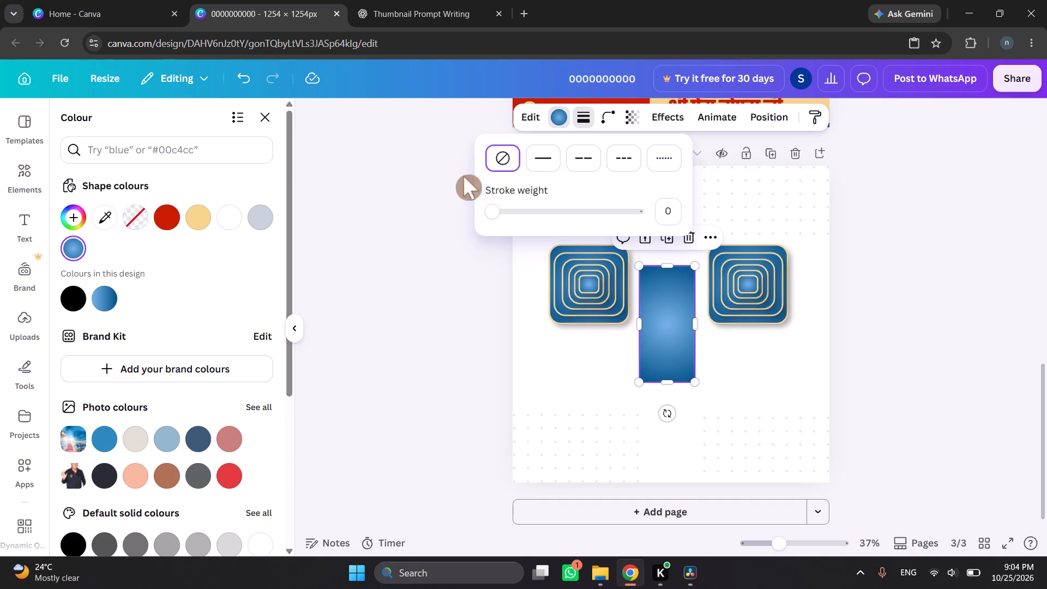
left_click(532, 167)
left_click(194, 218)
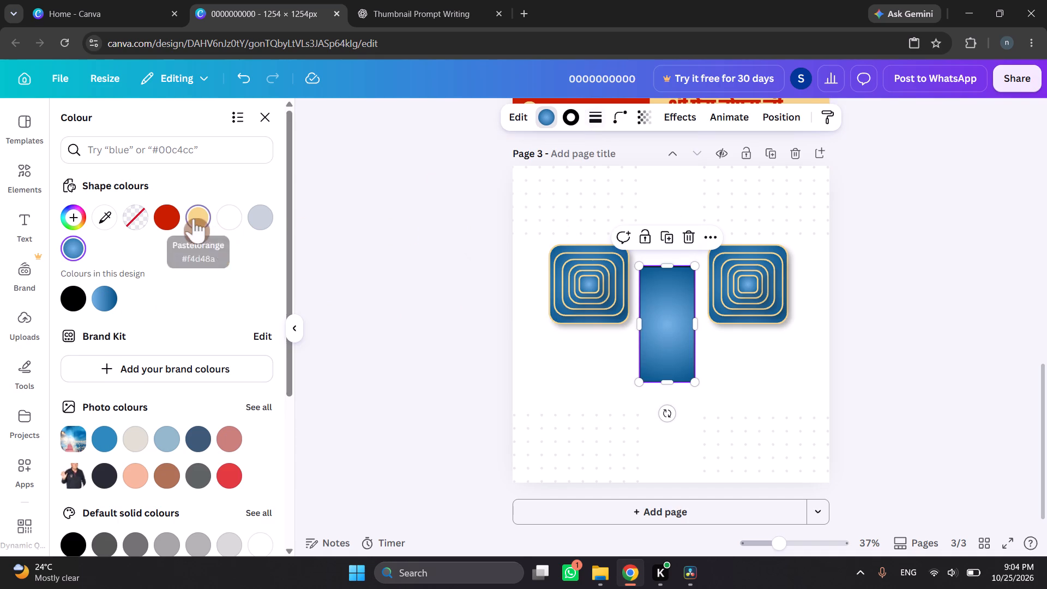
left_click(384, 326)
left_click(581, 122)
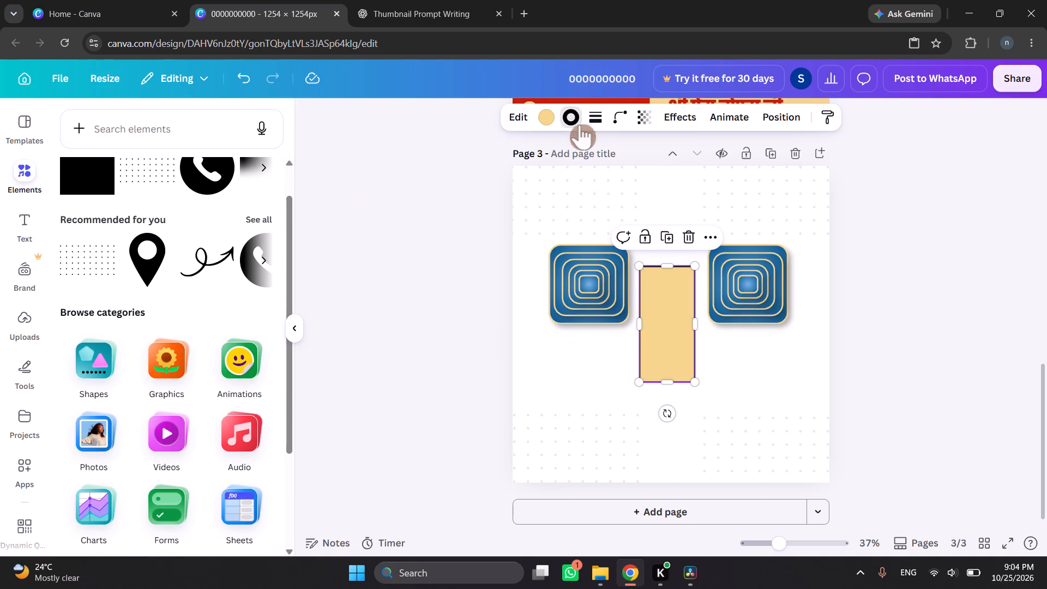
left_click(142, 225)
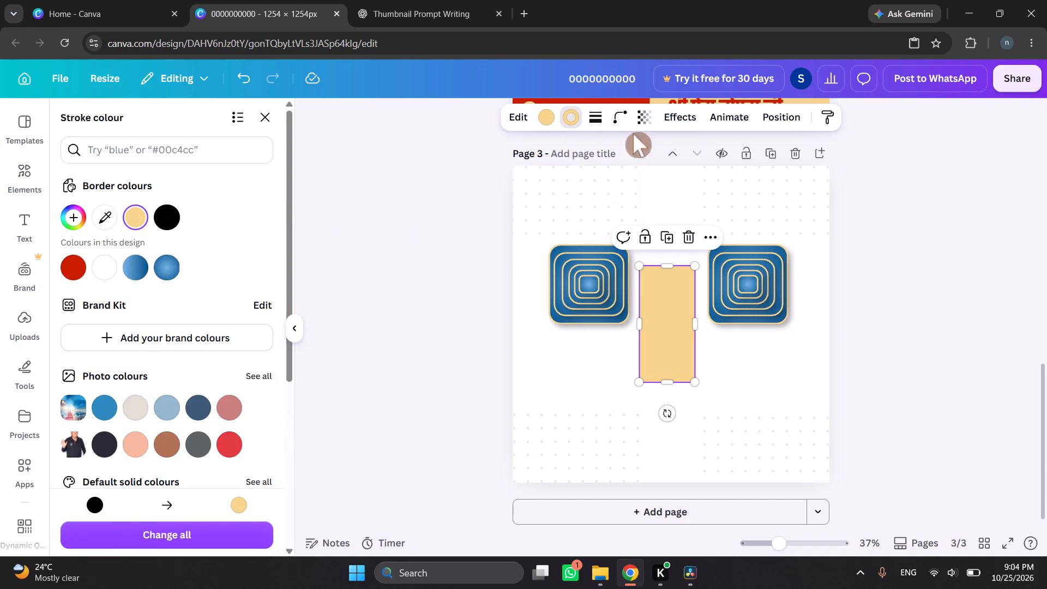
left_click(552, 123)
left_click(274, 213)
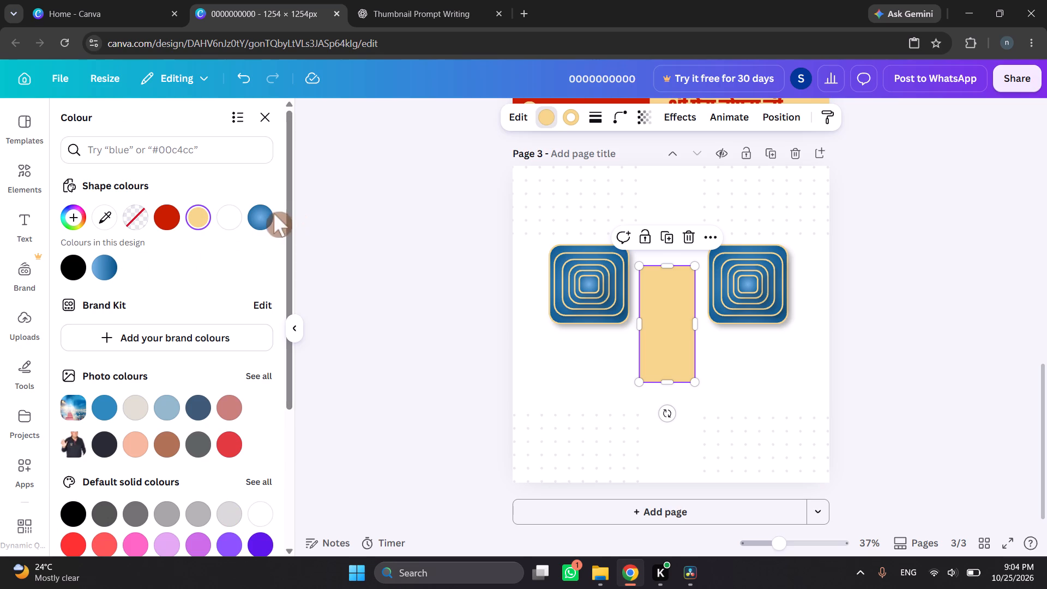
left_click(265, 218)
left_click(388, 311)
left_click(400, 306)
Widen the blue rectangle slightly and reposition it in the gap between the tile stacks.
left_click_drag(675, 333, 674, 331)
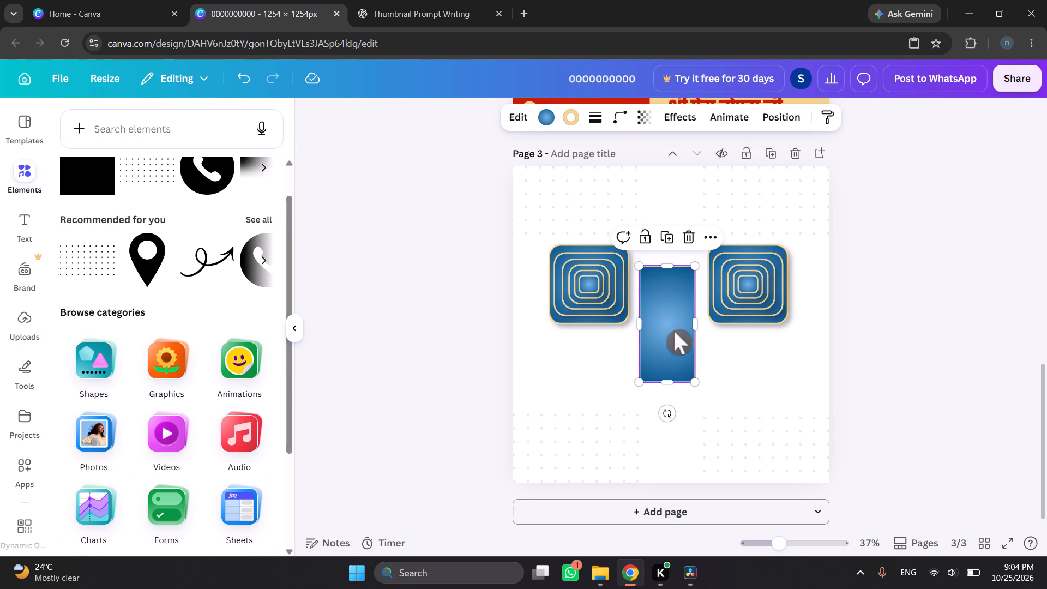
left_click_drag(674, 331, 674, 326)
left_click(671, 369)
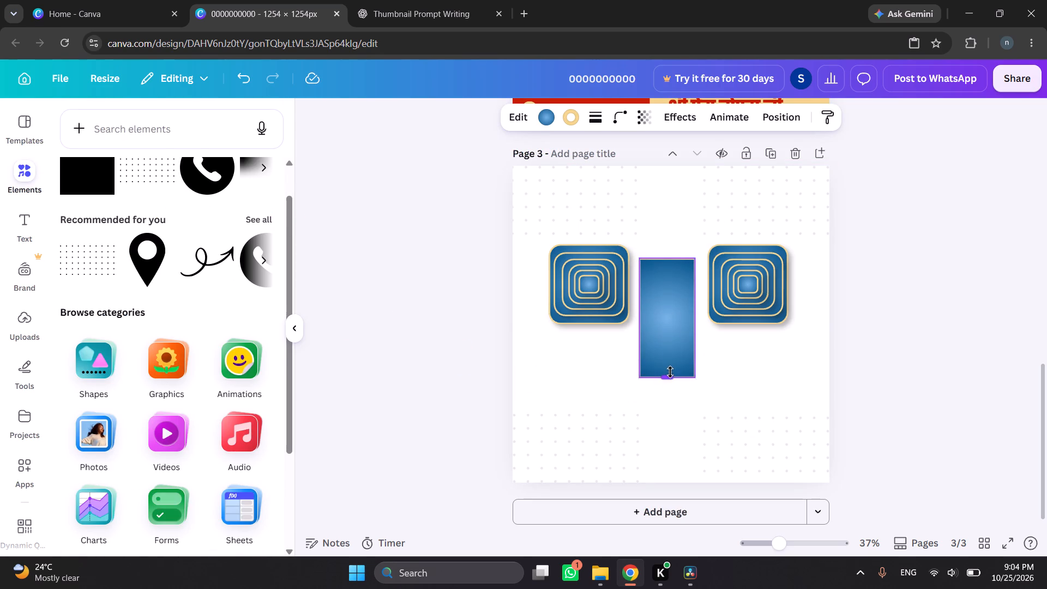
left_click_drag(690, 319, 696, 318)
left_click(687, 320)
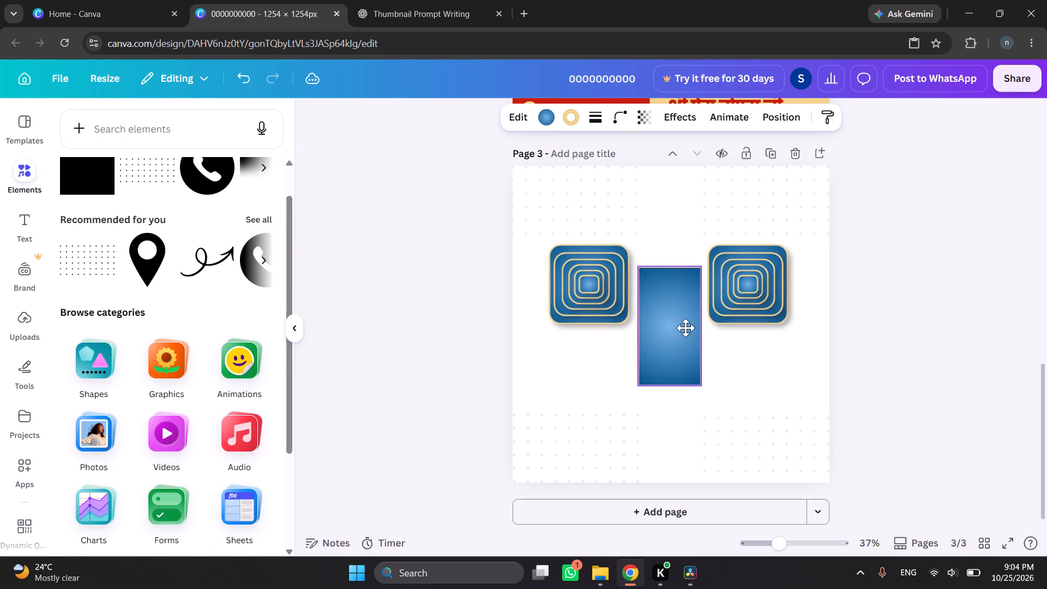
Lower both tile stacks so their tops line up with the top edge of the blue rectangle.
left_click_drag(742, 285, 745, 304)
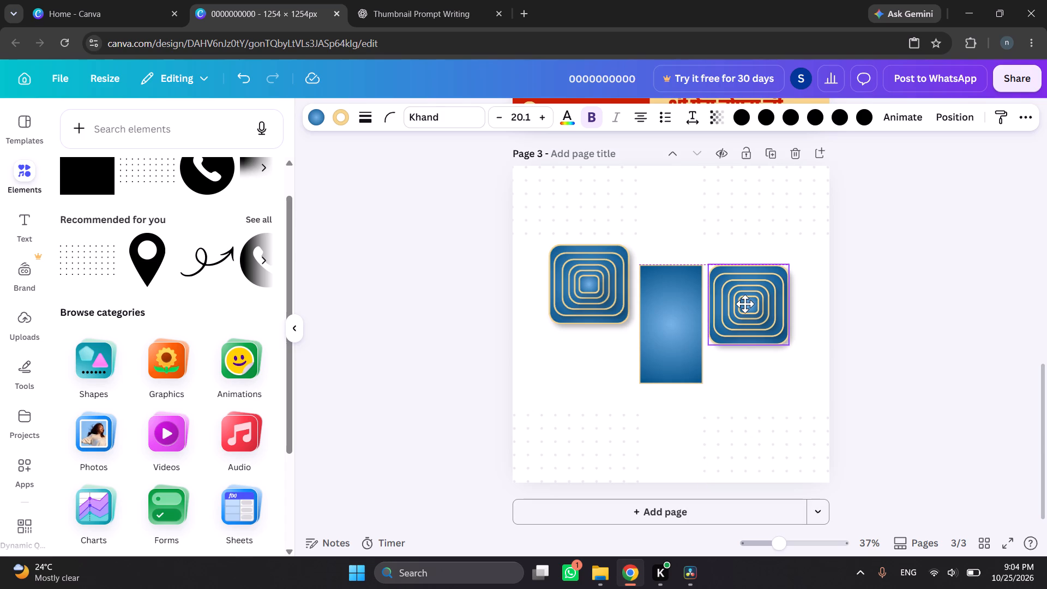
left_click_drag(745, 304, 745, 302)
left_click_drag(597, 277, 593, 300)
Move both tile stacks and the blue rectangle together higher on the page.
left_click_drag(446, 287, 757, 294)
left_click_drag(744, 308, 743, 284)
left_click_drag(743, 277, 747, 260)
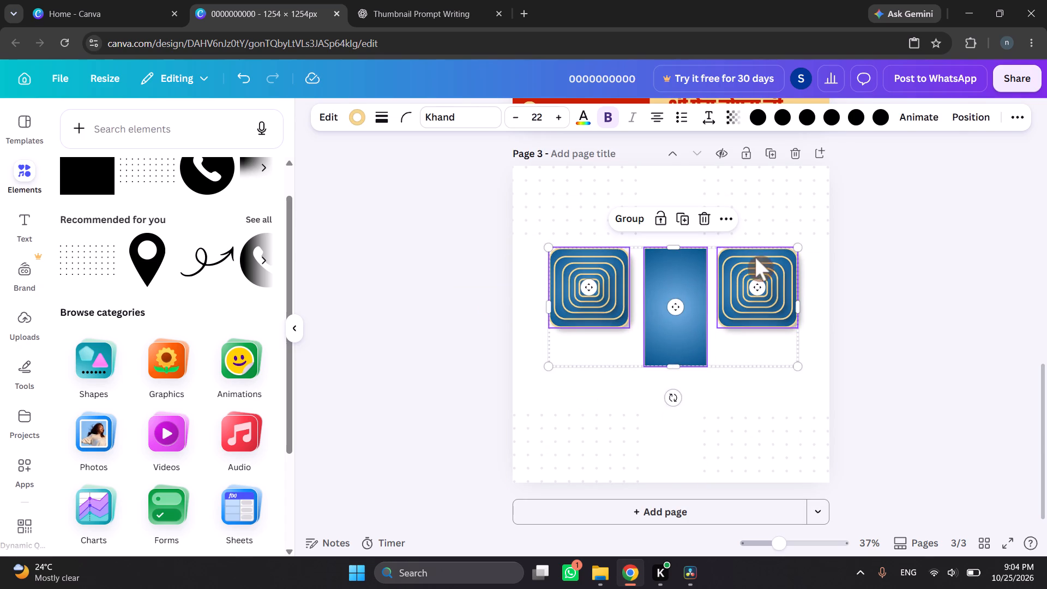
left_click(887, 253)
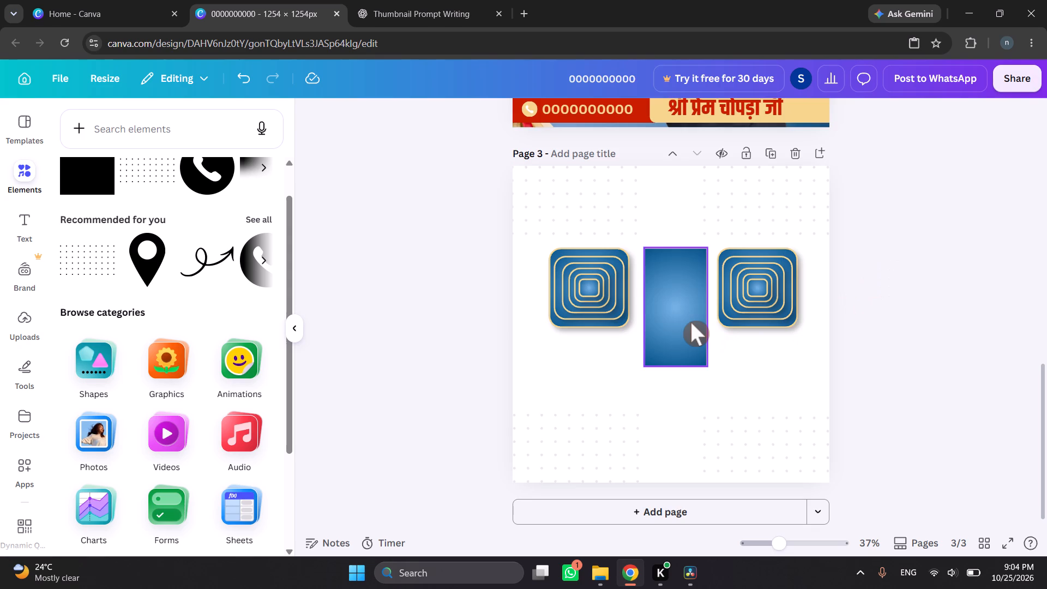
Duplicate the blue rectangle, rotate the copy a quarter turn to lie horizontally and place it below the original.
left_click(691, 322)
left_click(872, 363)
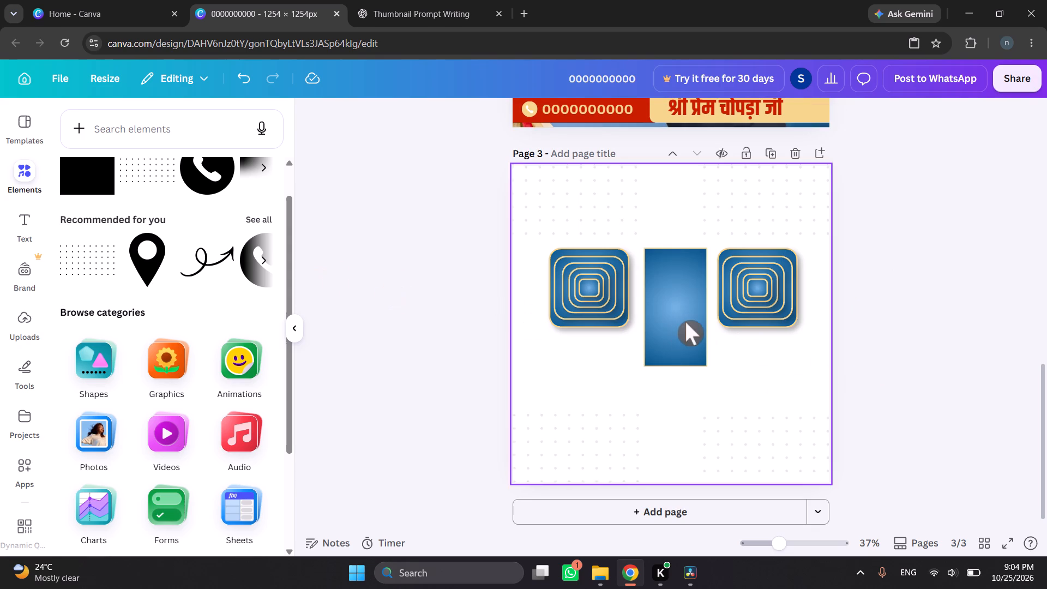
left_click(685, 322)
key("ctrl+c")
left_click(835, 318)
key("ctrl+v")
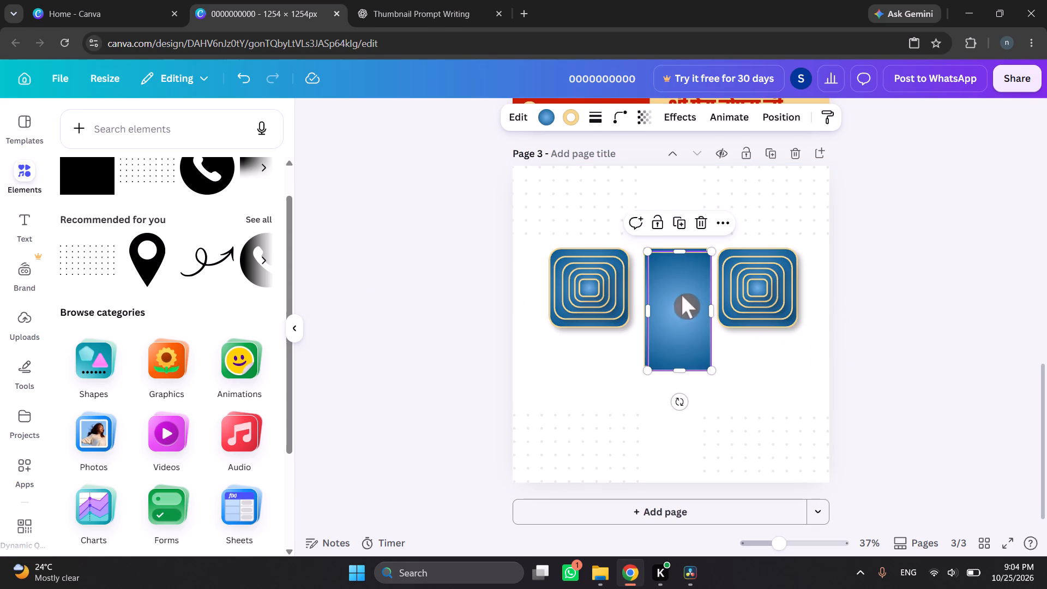
left_click_drag(673, 290, 660, 353)
left_click_drag(665, 463, 744, 386)
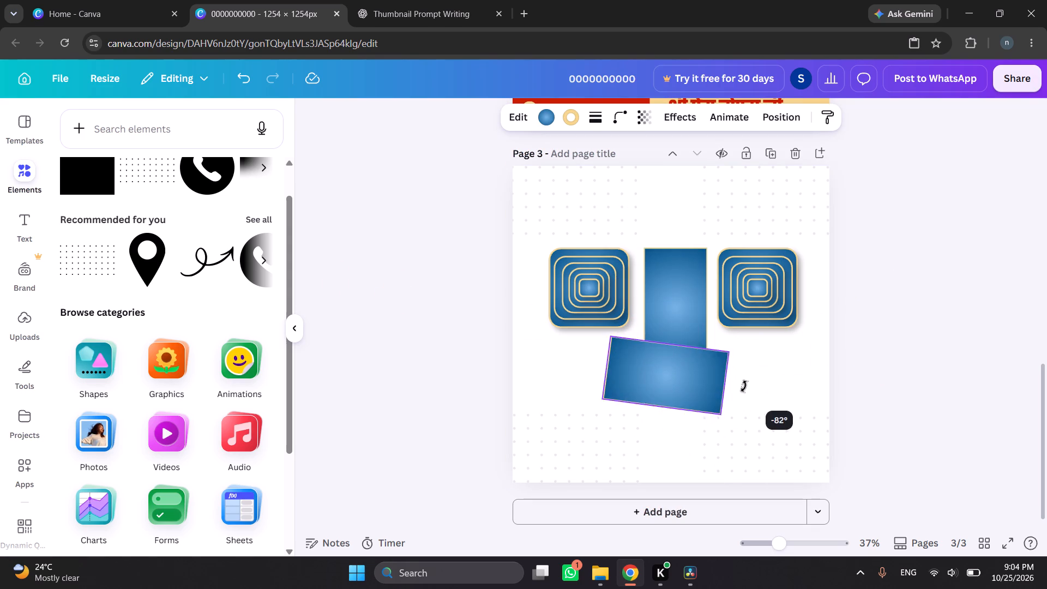
left_click_drag(744, 386, 748, 375)
left_click_drag(699, 375, 697, 407)
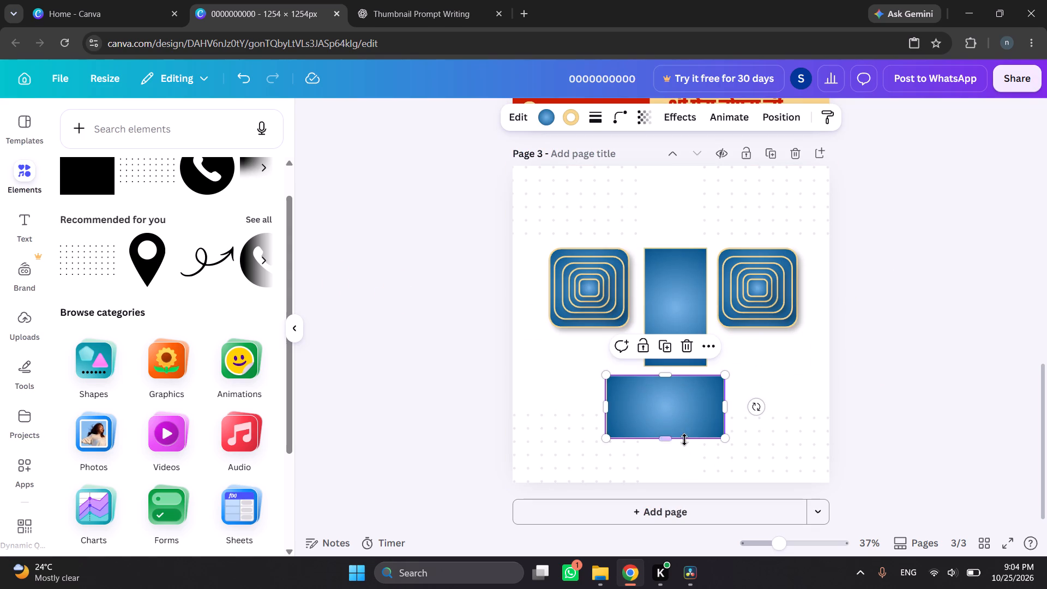
Flatten the horizontal rectangle into a slim bar and centre it horizontally below the tall rectangle.
left_click_drag(673, 440, 668, 408)
left_click_drag(702, 386, 708, 388)
left_click(1003, 355)
scroll(936, 372, "up", 1)
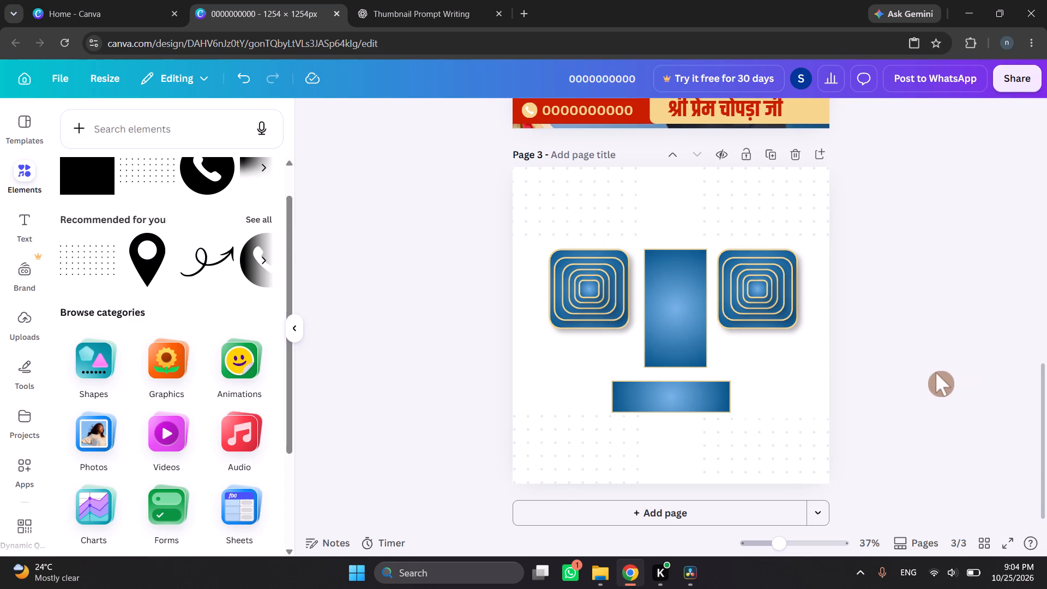
scroll(936, 372, "down", 2)
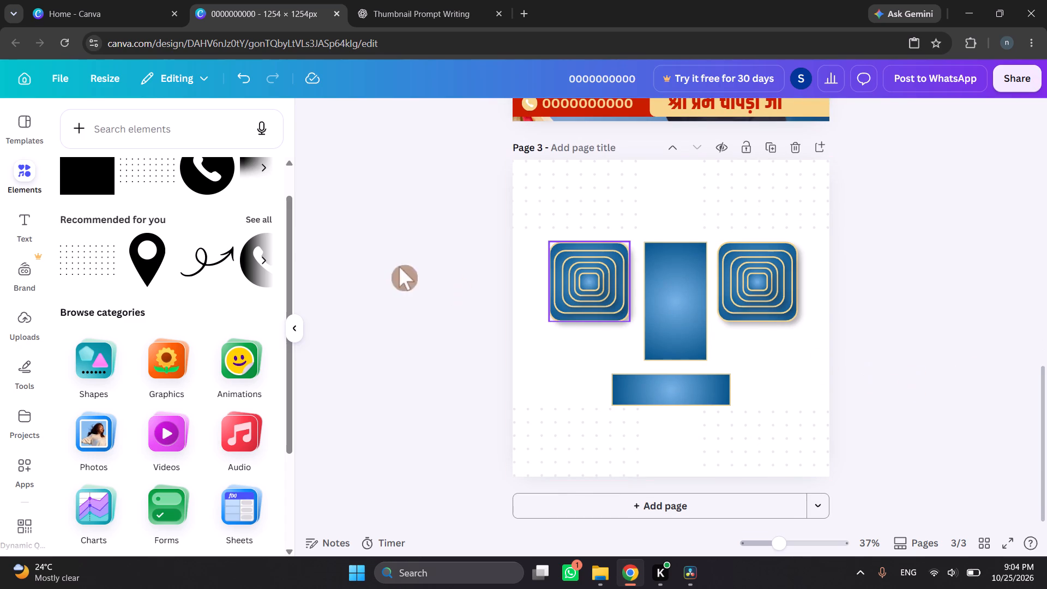
Move the tile stacks, tall rectangle and horizontal bar together slightly higher on the page.
left_click_drag(396, 265, 837, 395)
left_click_drag(713, 388, 709, 371)
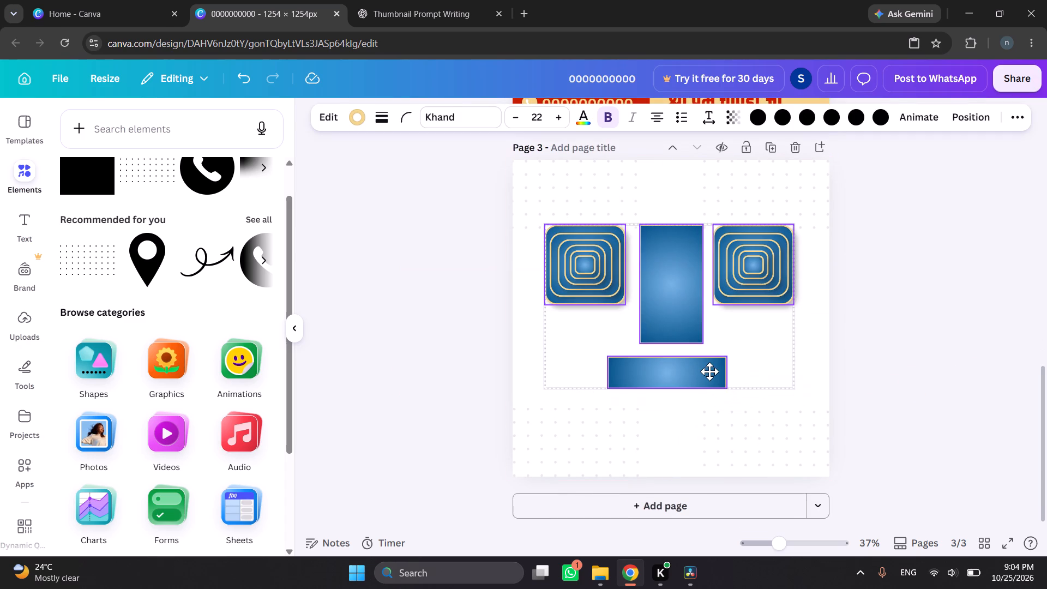
left_click_drag(709, 371, 712, 369)
left_click(960, 311)
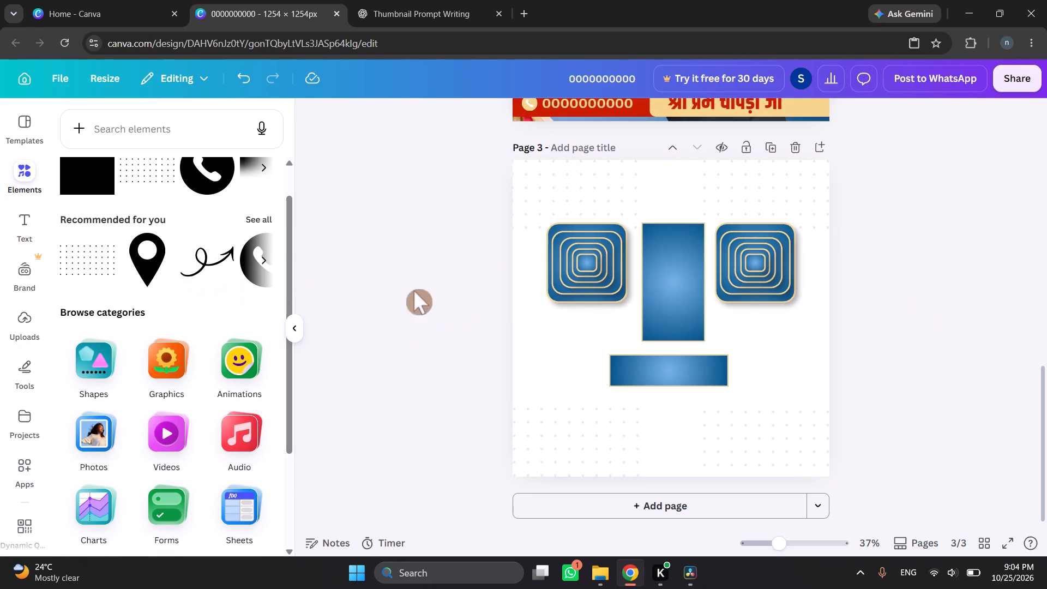
Add another square and reshape it into a vertical grey bar about 101 by 422 inside the tall blue rectangle.
scroll(250, 281, "up", 3)
left_click(57, 229)
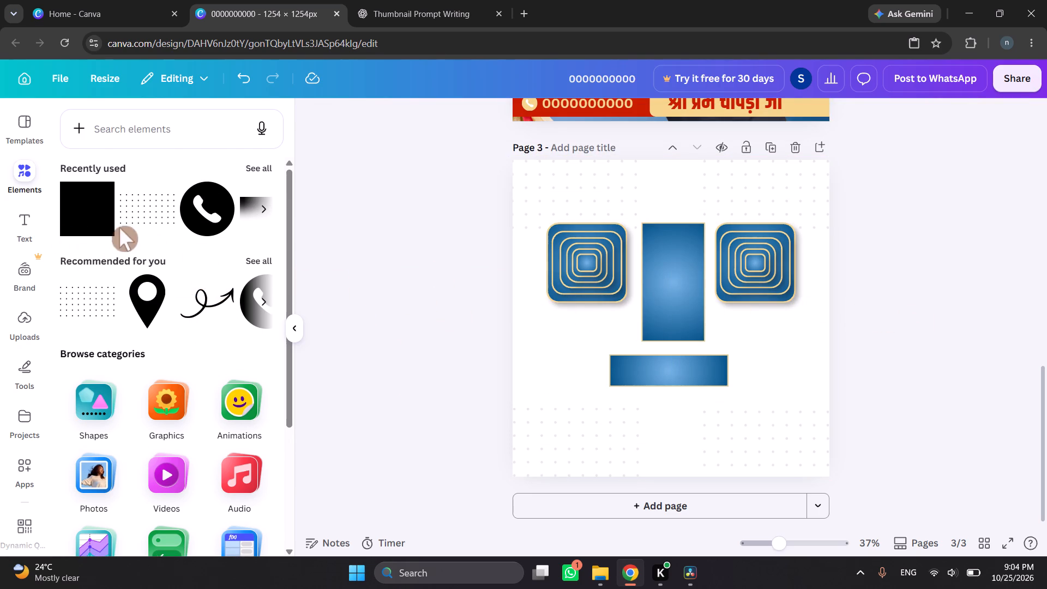
left_click(95, 225)
left_click(353, 286)
left_click_drag(667, 297, 717, 257)
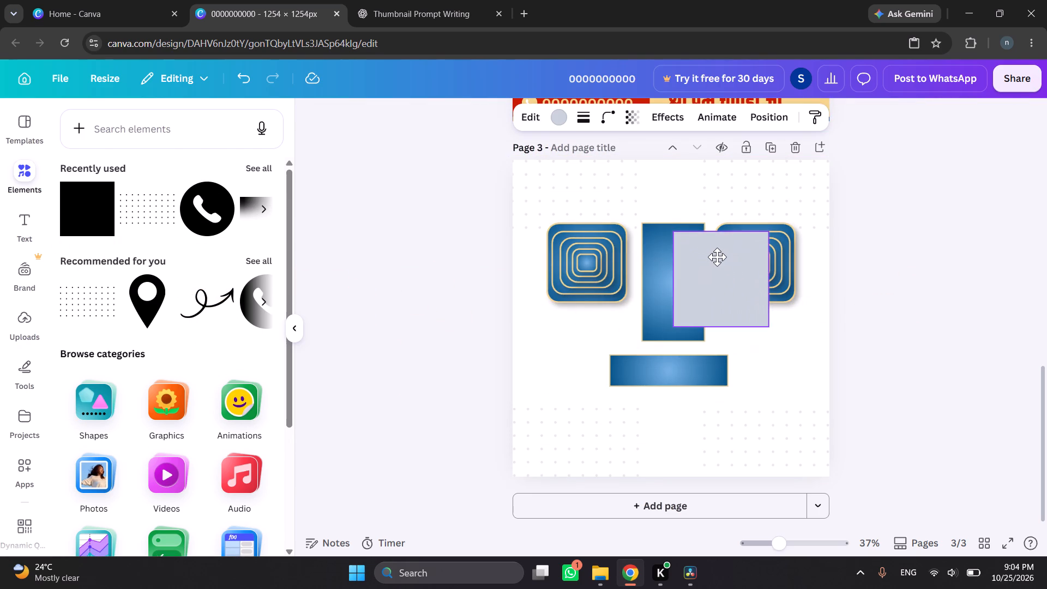
left_click_drag(717, 257, 706, 254)
left_click_drag(759, 277, 689, 277)
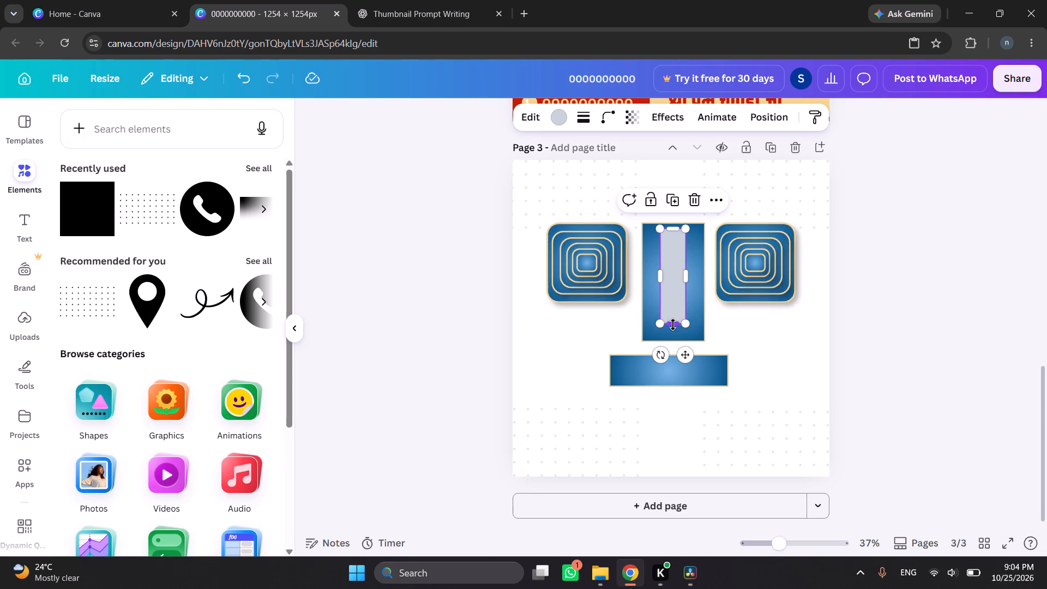
left_click_drag(673, 318, 676, 334)
left_click_drag(676, 255, 675, 249)
left_click_drag(674, 241, 676, 226)
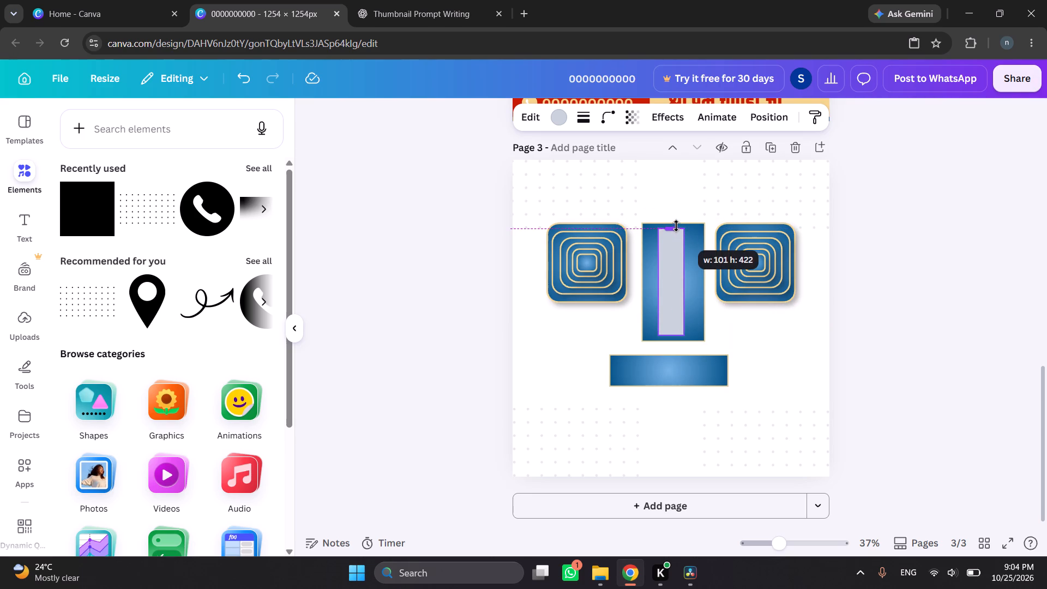
left_click_drag(676, 226, 680, 230)
Narrow the grey bar to a thin vertical line about 7 wide, centred in the tall blue rectangle and aligned with its top edge.
left_click(679, 279)
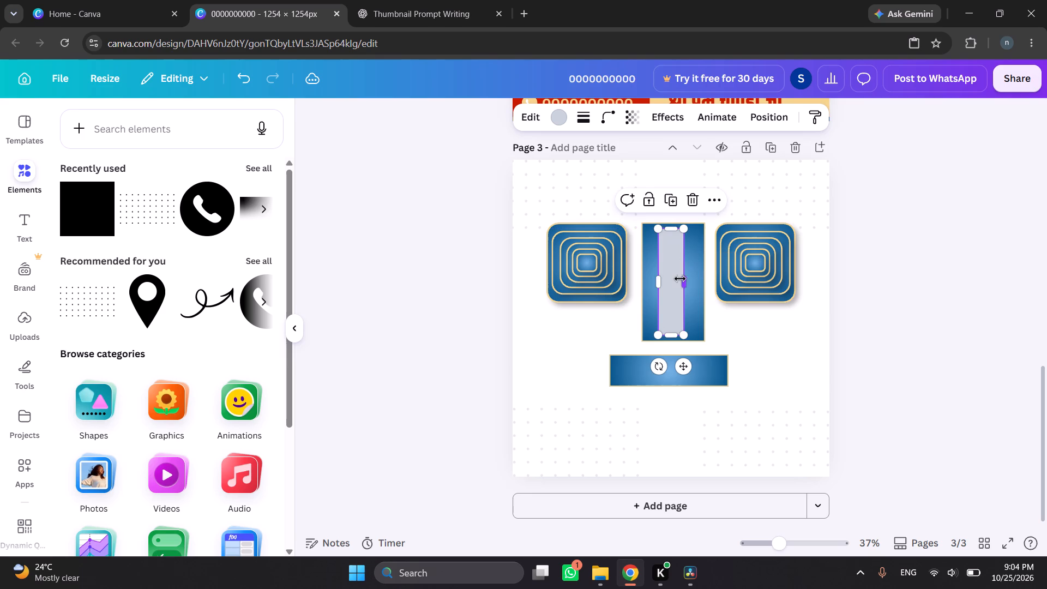
left_click(672, 273)
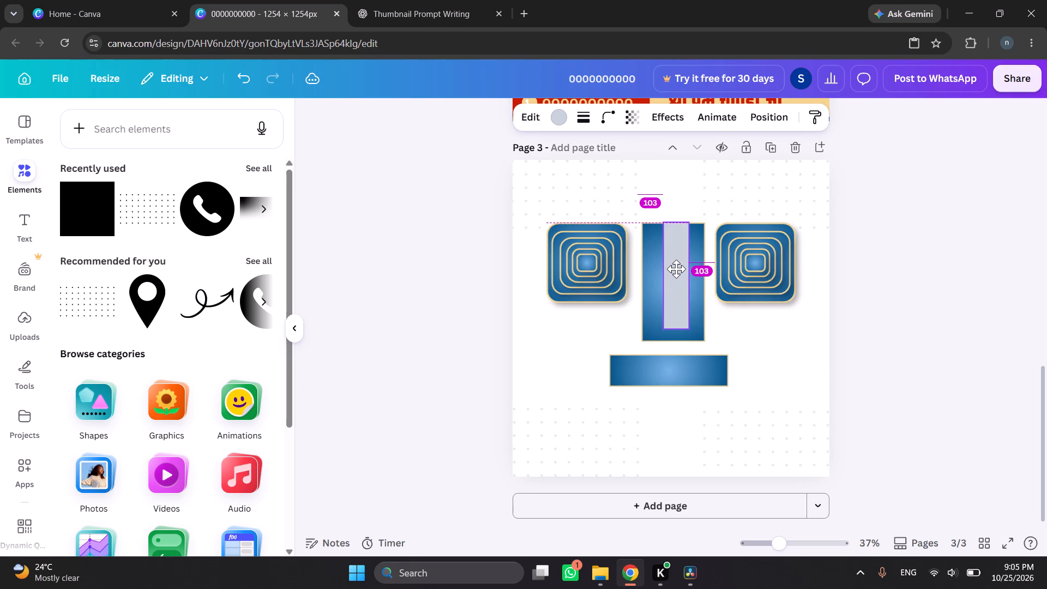
left_click_drag(688, 280, 668, 280)
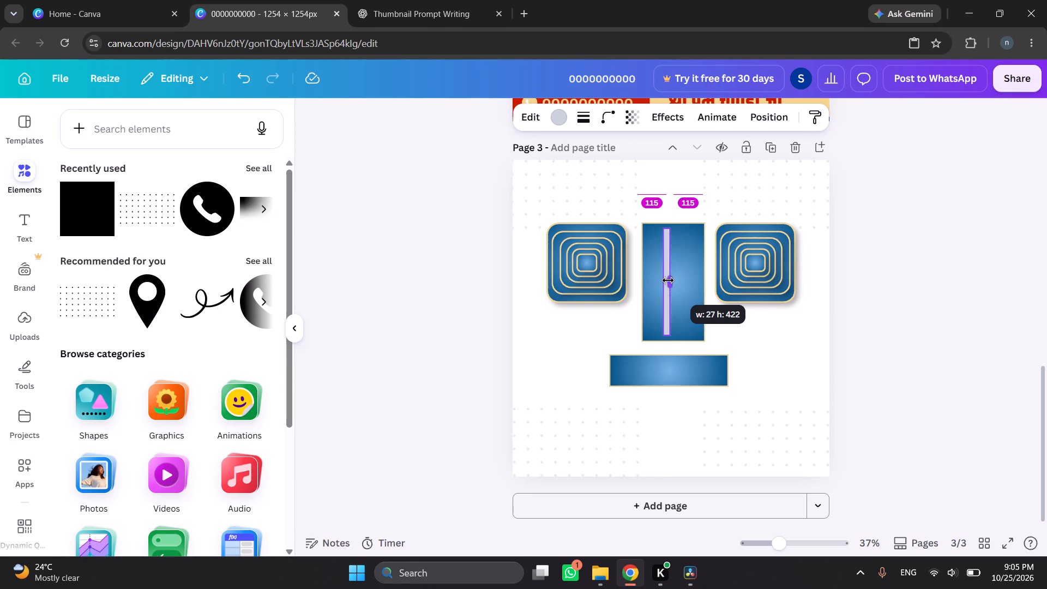
left_click_drag(668, 280, 663, 281)
left_click_drag(677, 374, 682, 371)
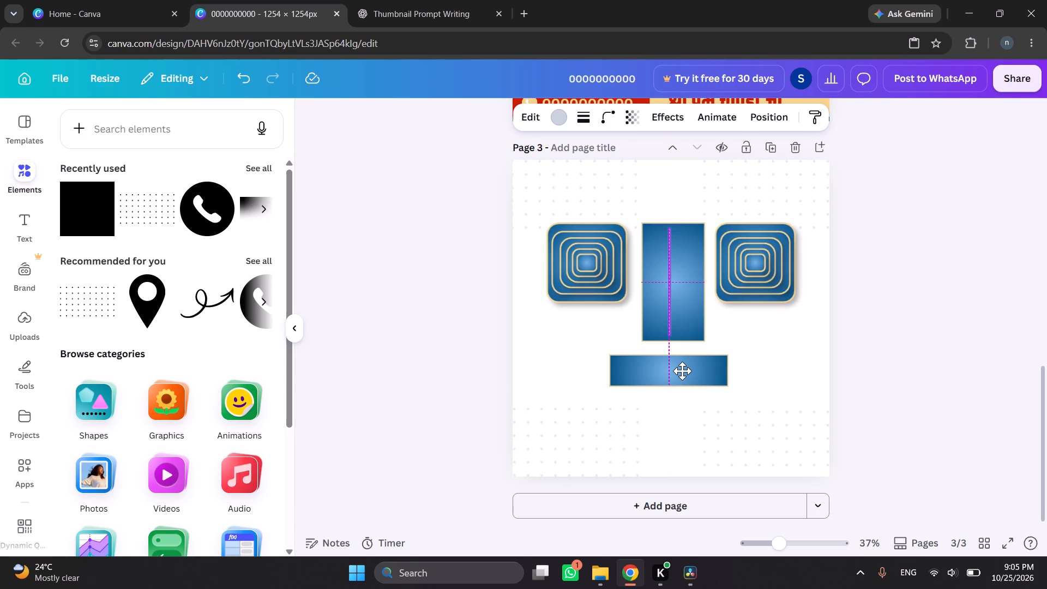
left_click_drag(682, 371, 684, 368)
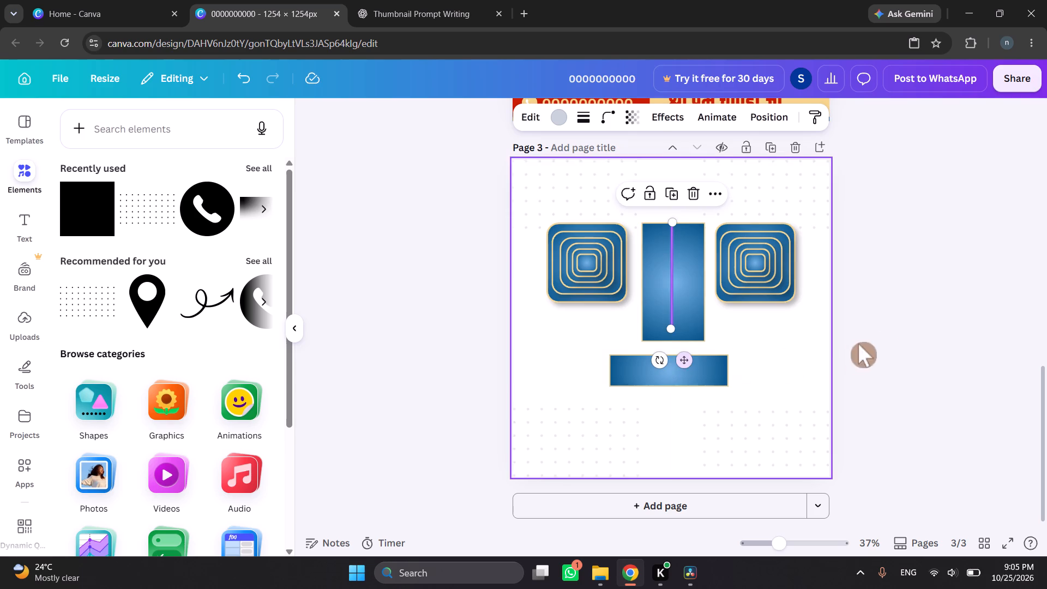
left_click(881, 334)
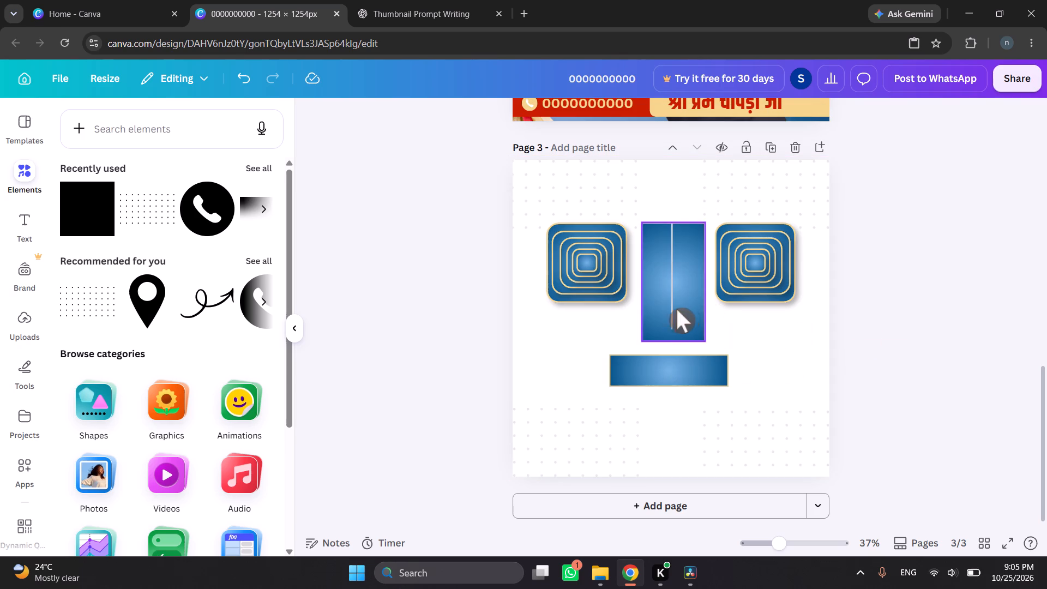
left_click(672, 311)
left_click(685, 359)
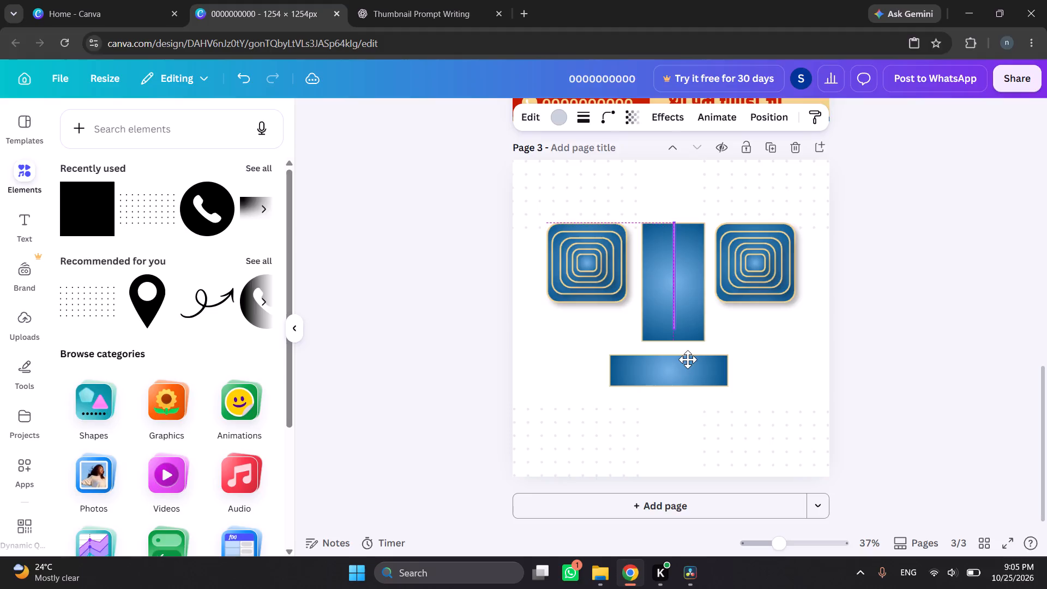
Shorten the tall blue rectangle from below so it ends level with the thin grey line.
left_click(691, 310)
left_click(678, 220)
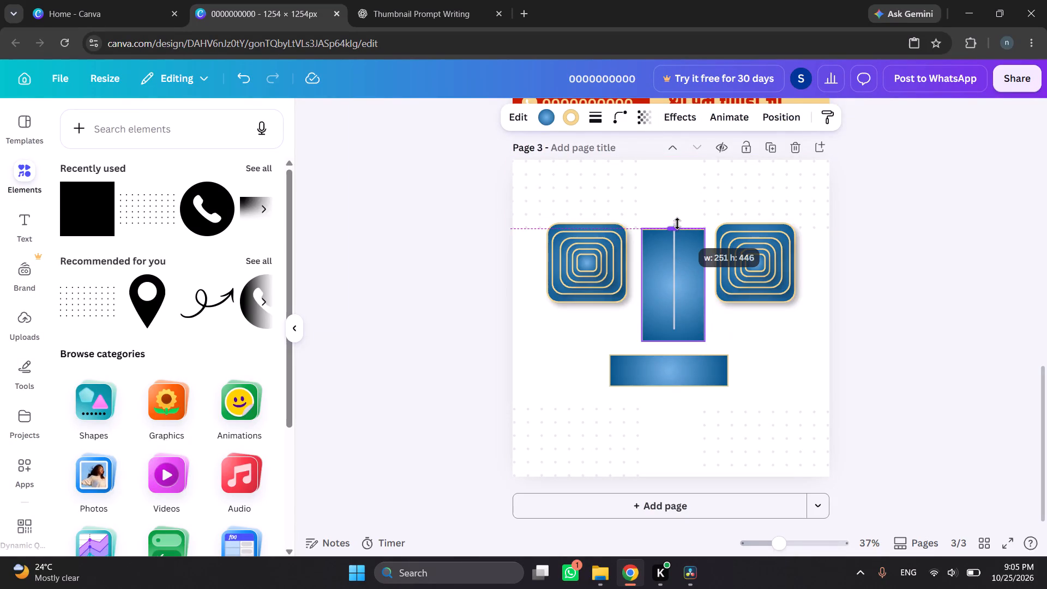
left_click(855, 262)
left_click(683, 314)
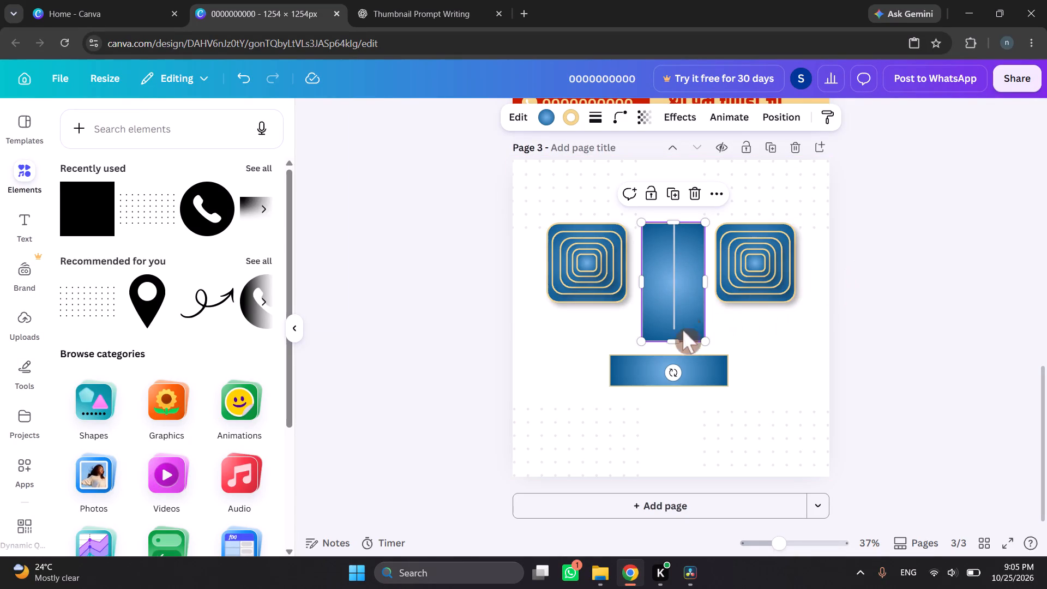
left_click_drag(676, 339, 676, 329)
left_click(911, 305)
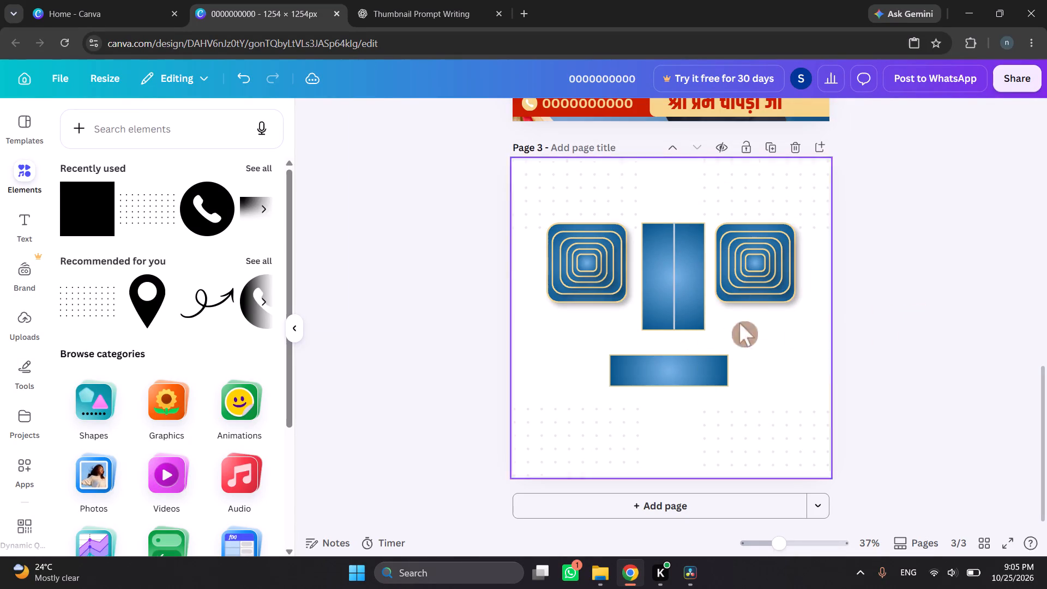
Add another square and reshape it into a flat grey block about 132 wide beneath the left half of the tall rectangle.
left_click(84, 227)
left_click(444, 308)
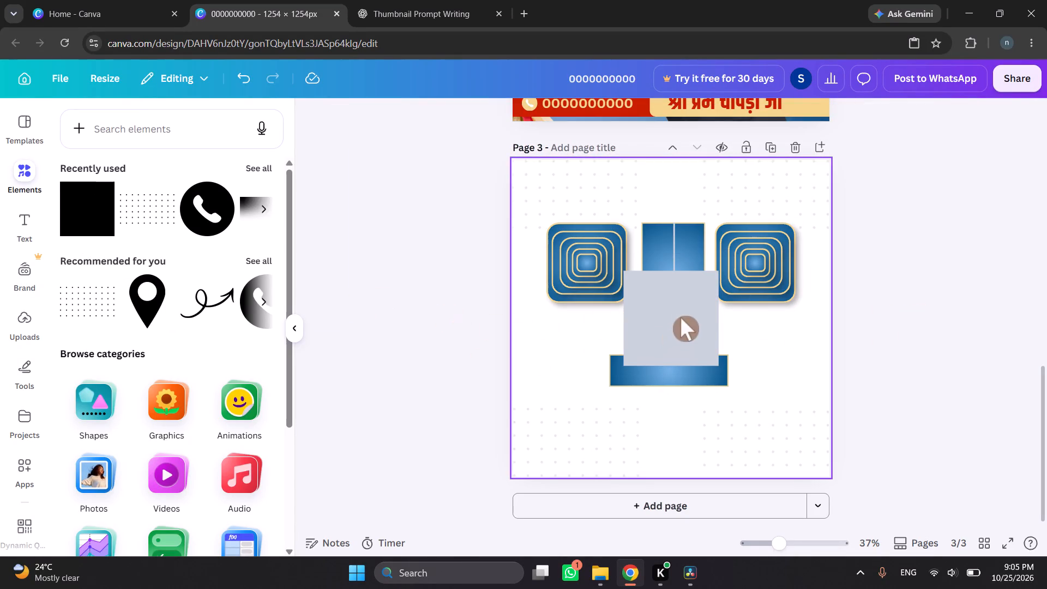
left_click(681, 317)
left_click_drag(717, 274, 655, 341)
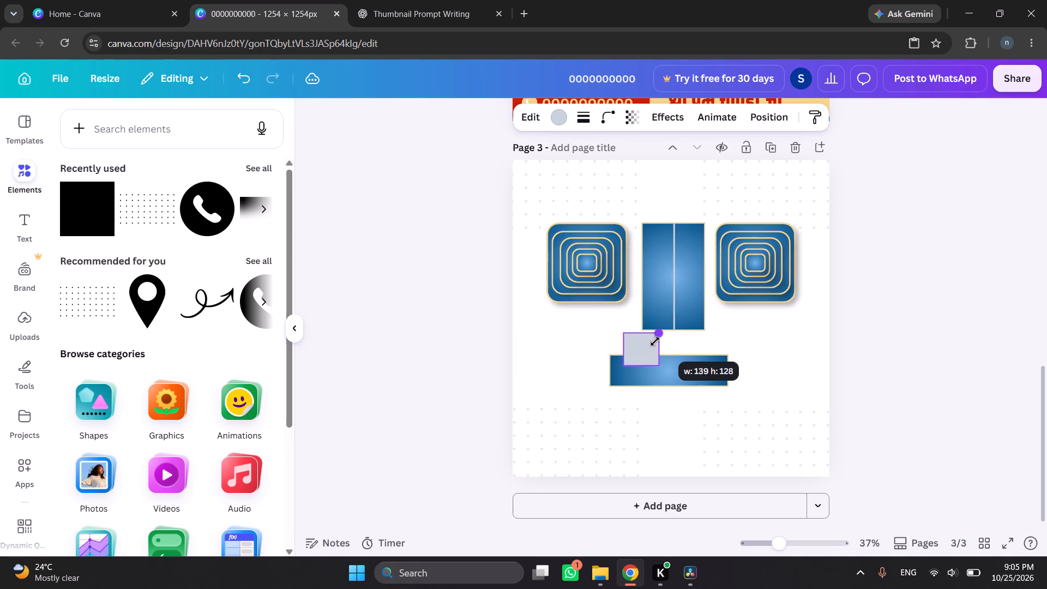
left_click_drag(655, 341, 655, 342)
left_click_drag(645, 350, 663, 344)
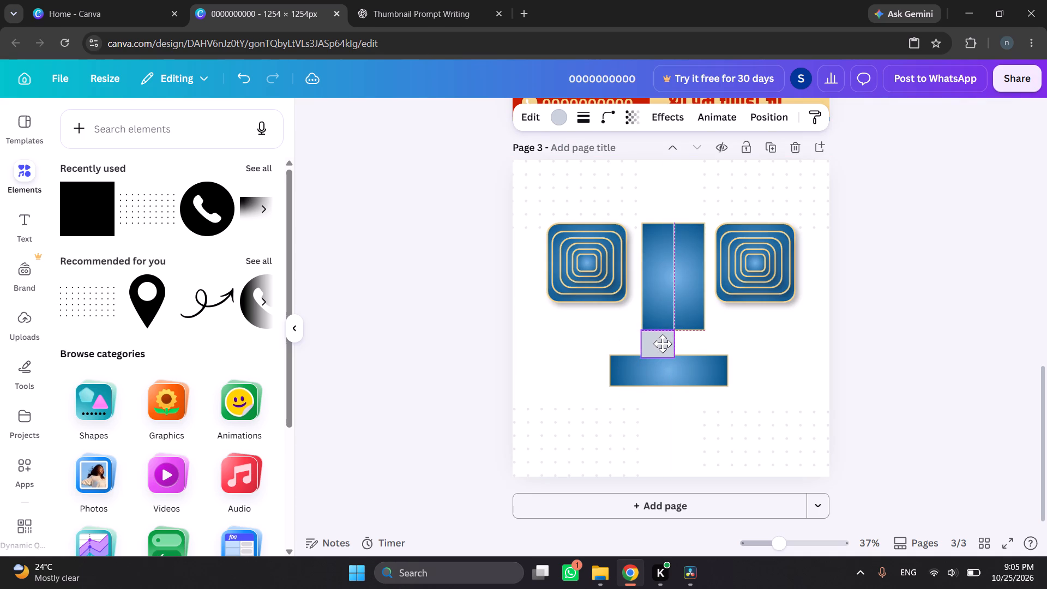
left_click_drag(663, 344, 663, 344)
left_click(675, 346)
left_click(659, 343)
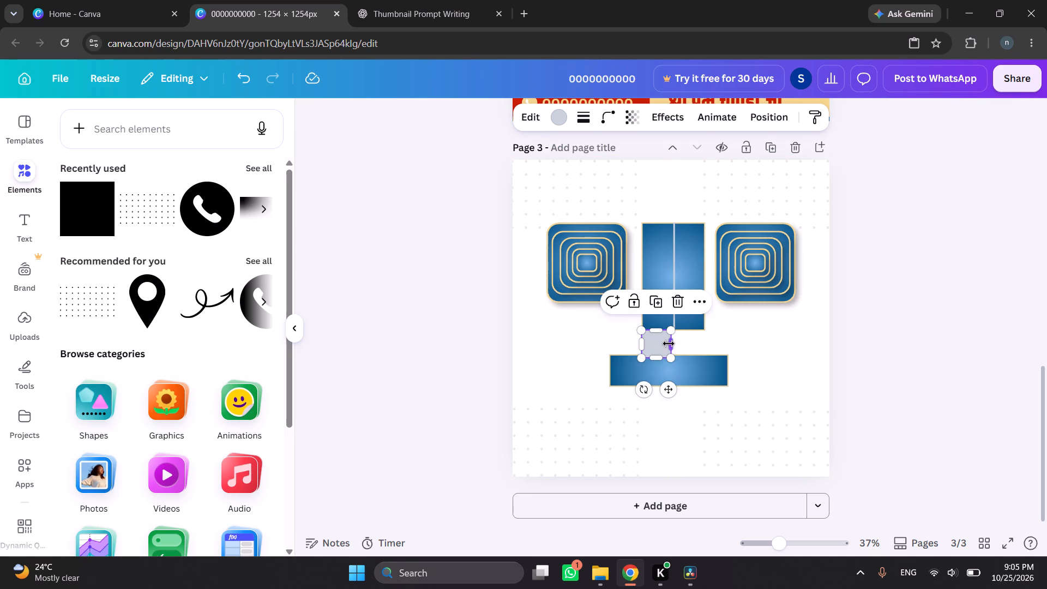
left_click(670, 344)
left_click_drag(661, 357, 661, 342)
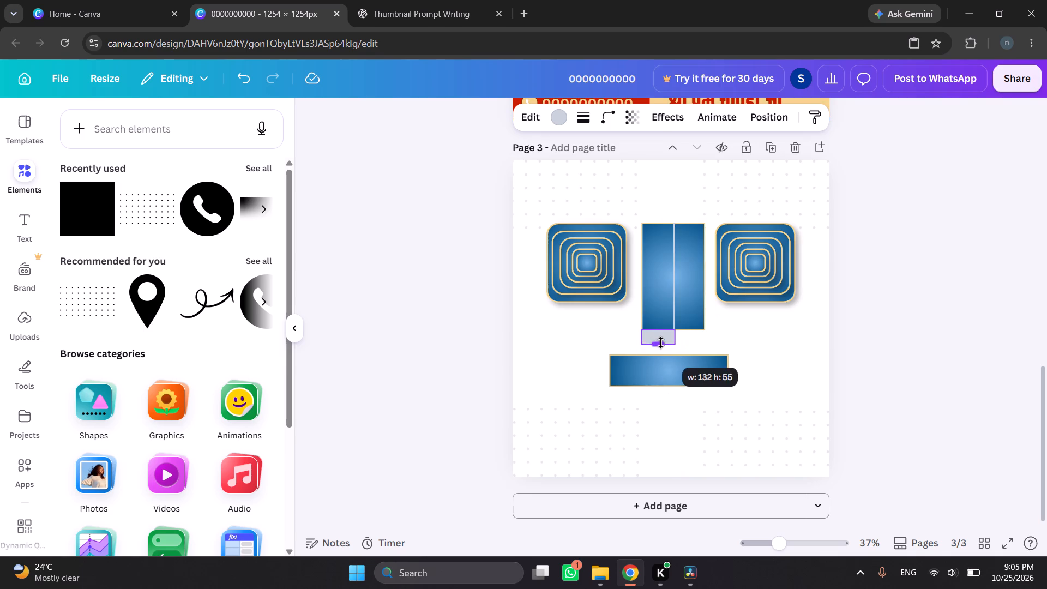
left_click_drag(661, 342, 661, 339)
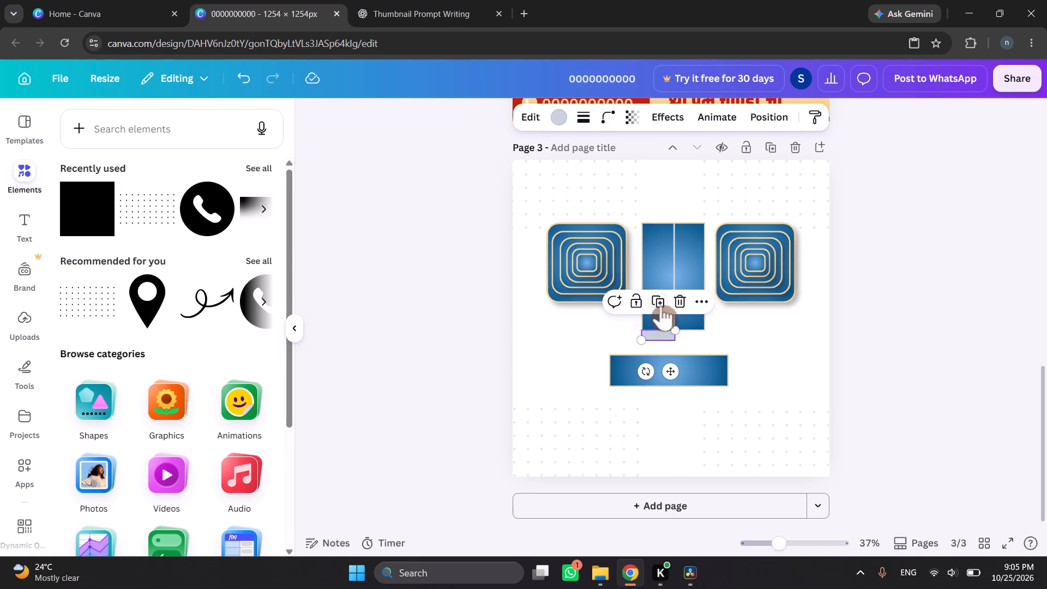
Duplicate the flat grey block and place the copy beneath the right half of the tall rectangle.
left_click(661, 304)
left_click_drag(676, 371, 709, 366)
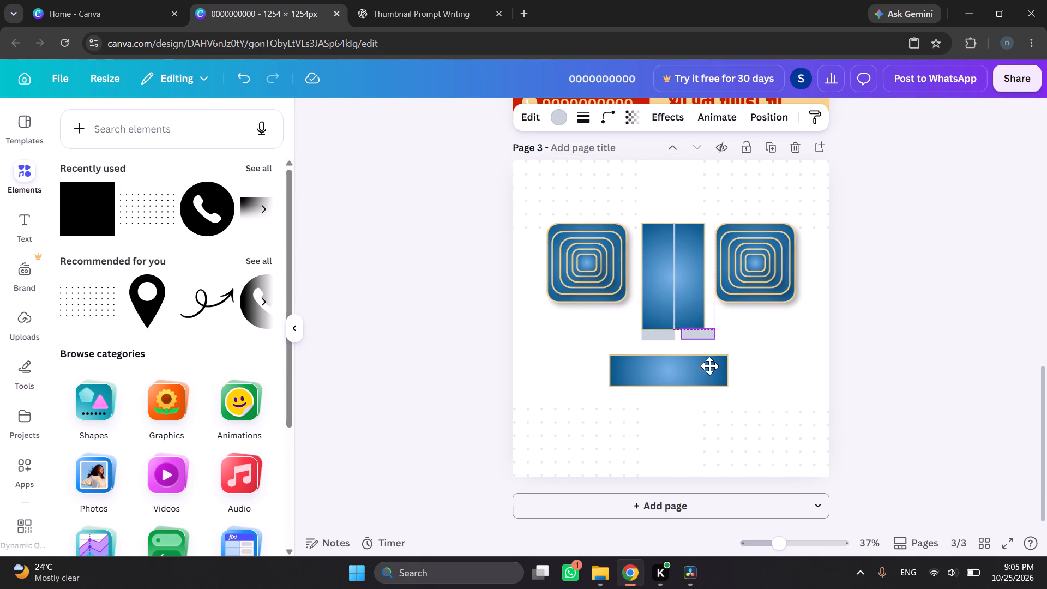
left_click_drag(709, 366, 707, 368)
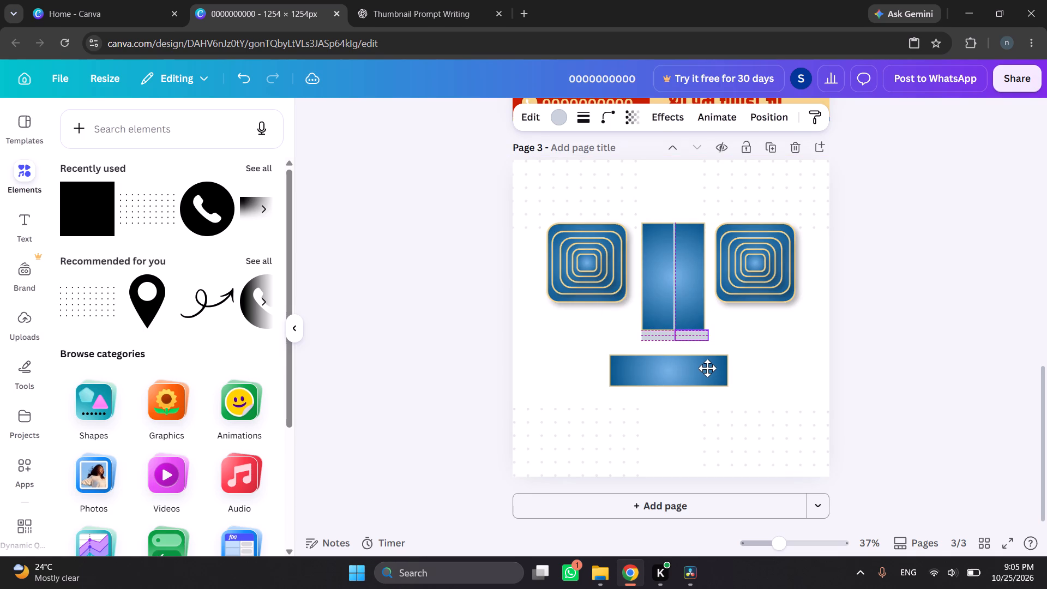
left_click_drag(707, 368, 705, 368)
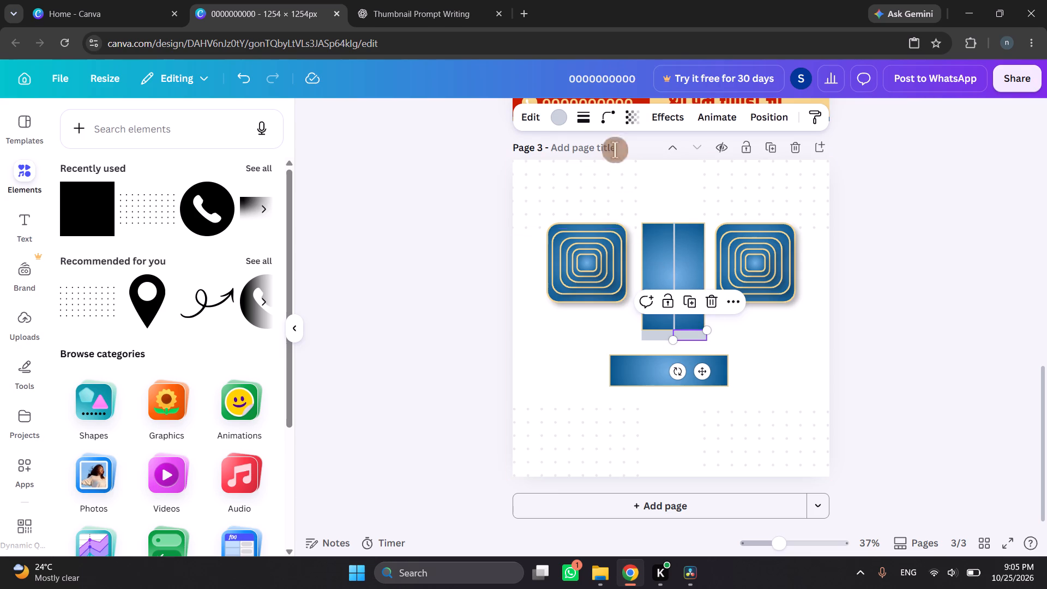
Recolour both flat blocks beneath the tall rectangle black (#000000).
left_click(560, 121)
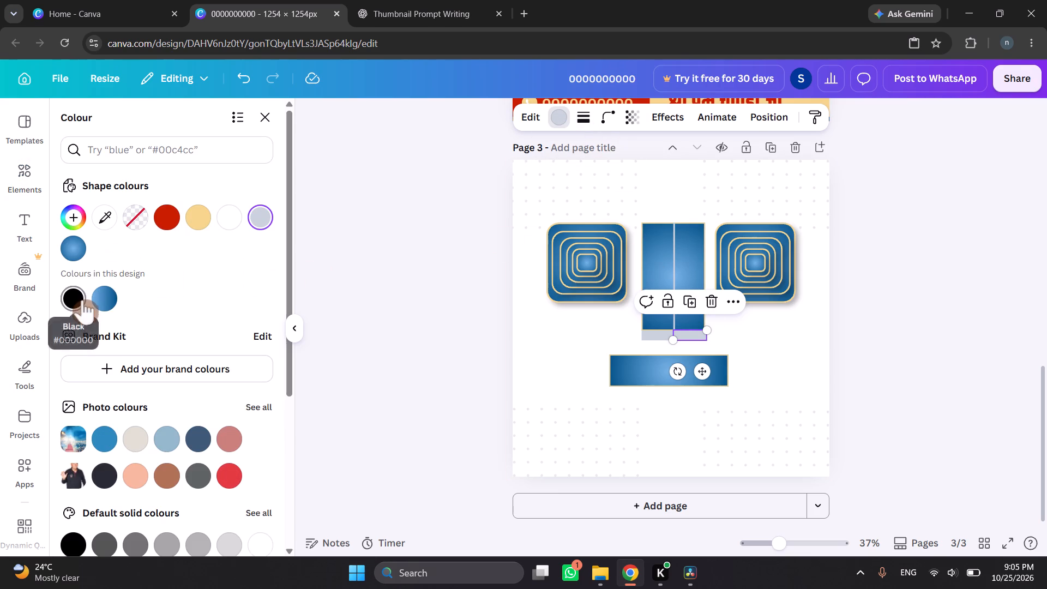
left_click(82, 299)
left_click(647, 338)
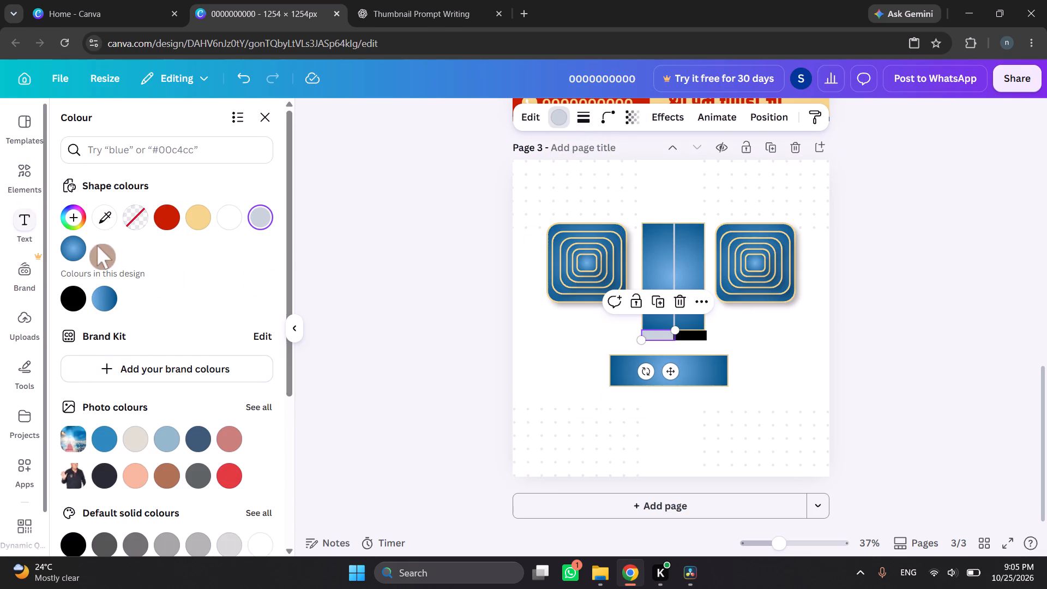
left_click(77, 300)
left_click(940, 324)
left_click(941, 310)
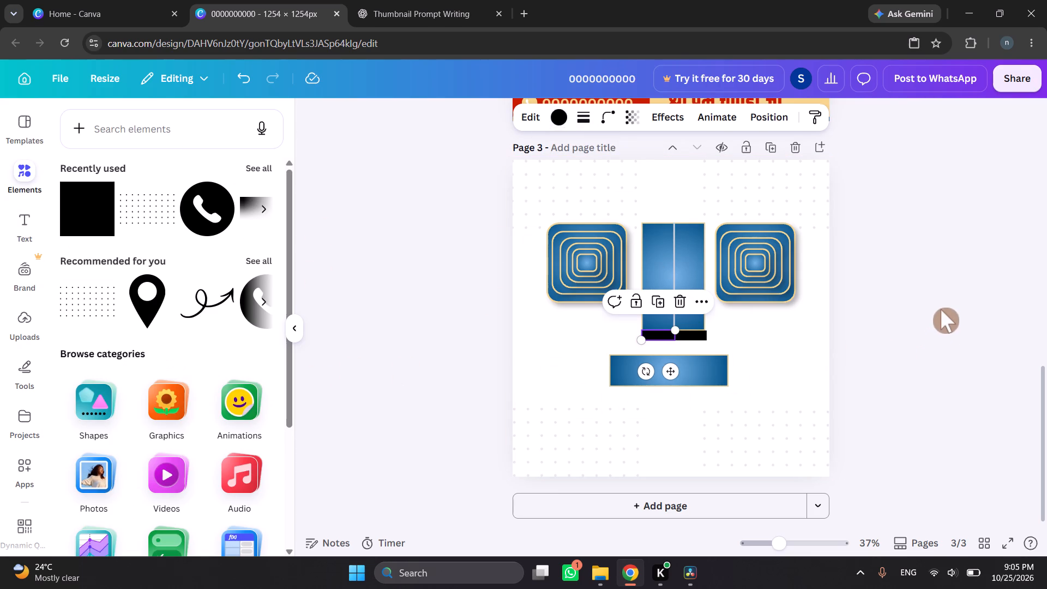
left_click(688, 339)
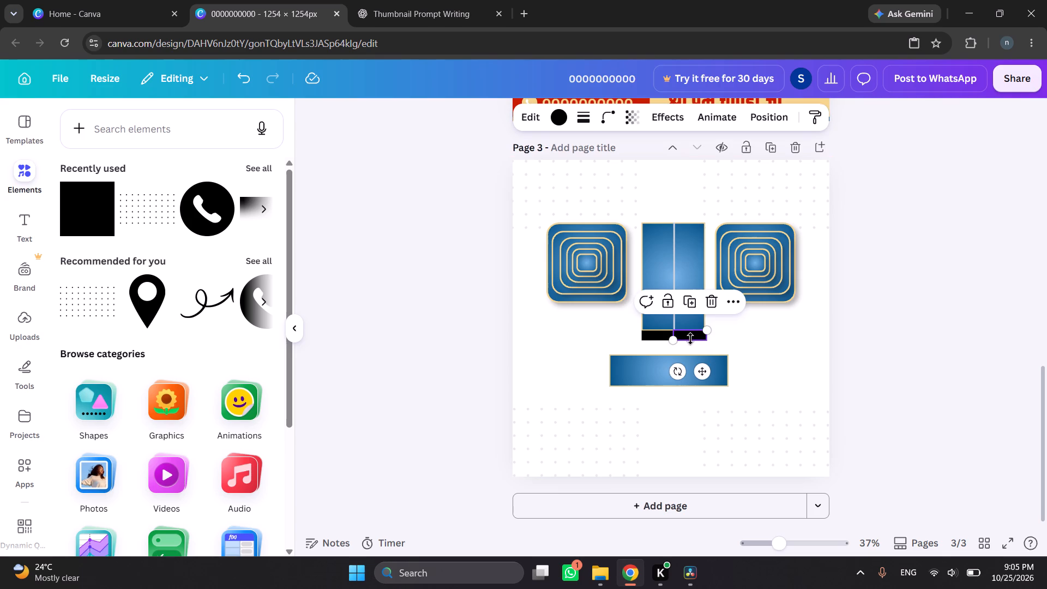
left_click(949, 315)
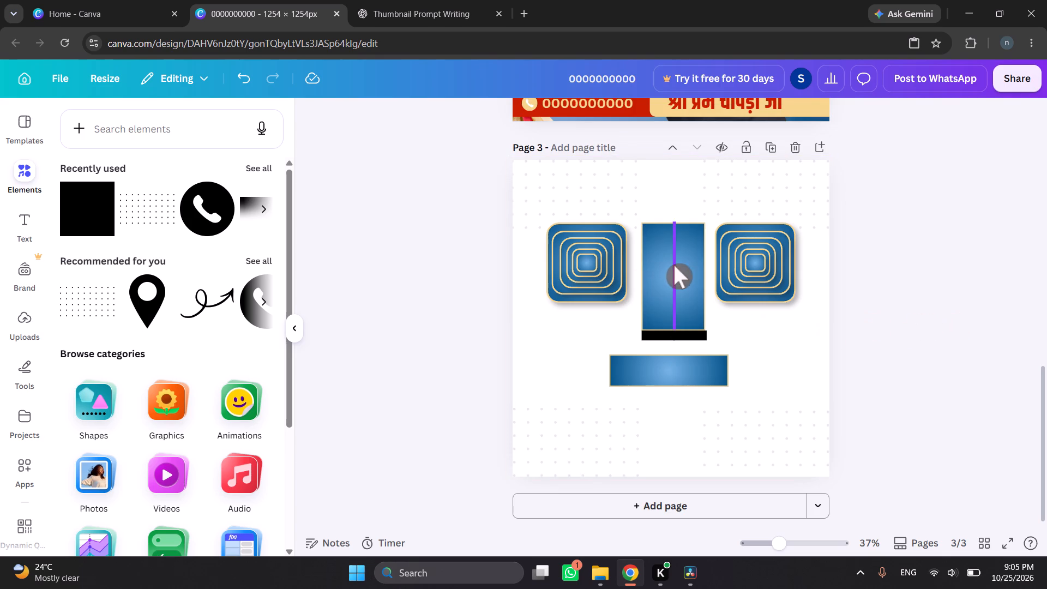
Extend the thin vertical grey line down to the bottom edge of the black blocks.
left_click(675, 265)
left_click_drag(675, 328, 675, 335)
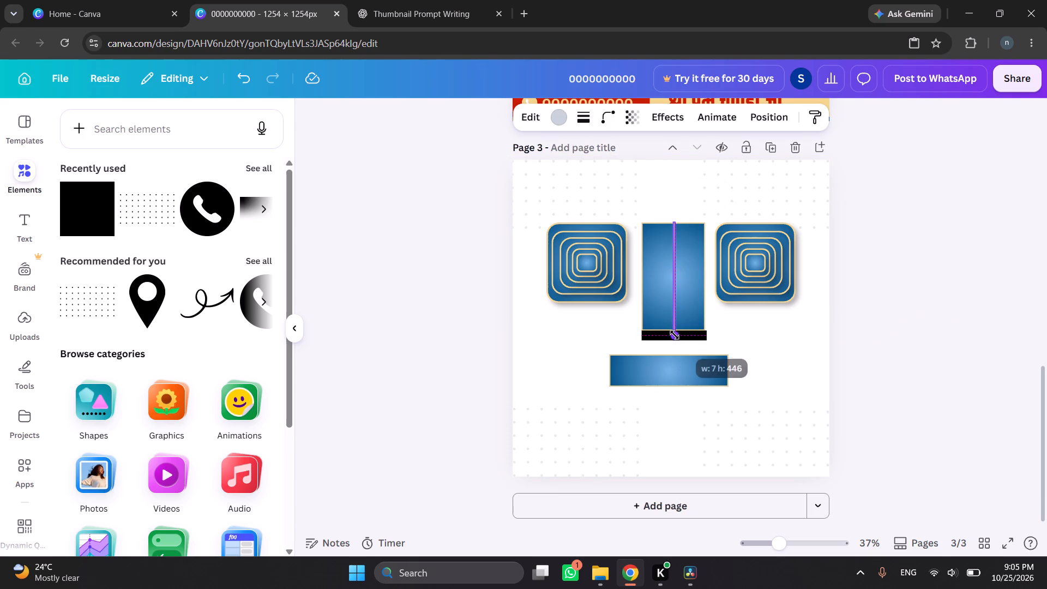
left_click_drag(675, 335, 675, 340)
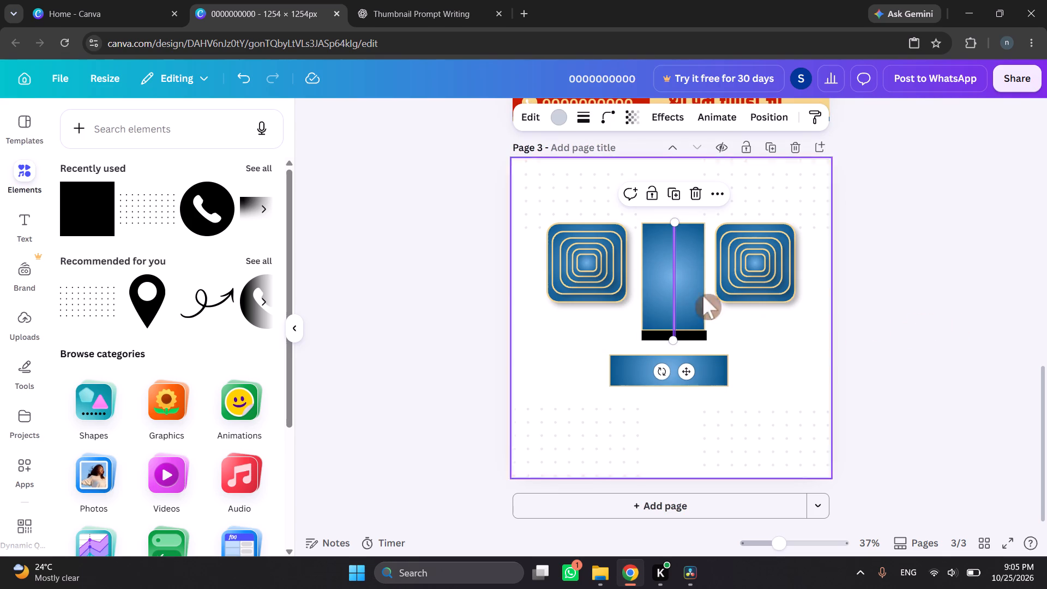
Bring the thin grey line to the front so it overlaps the black blocks.
left_click(714, 190)
left_click(765, 347)
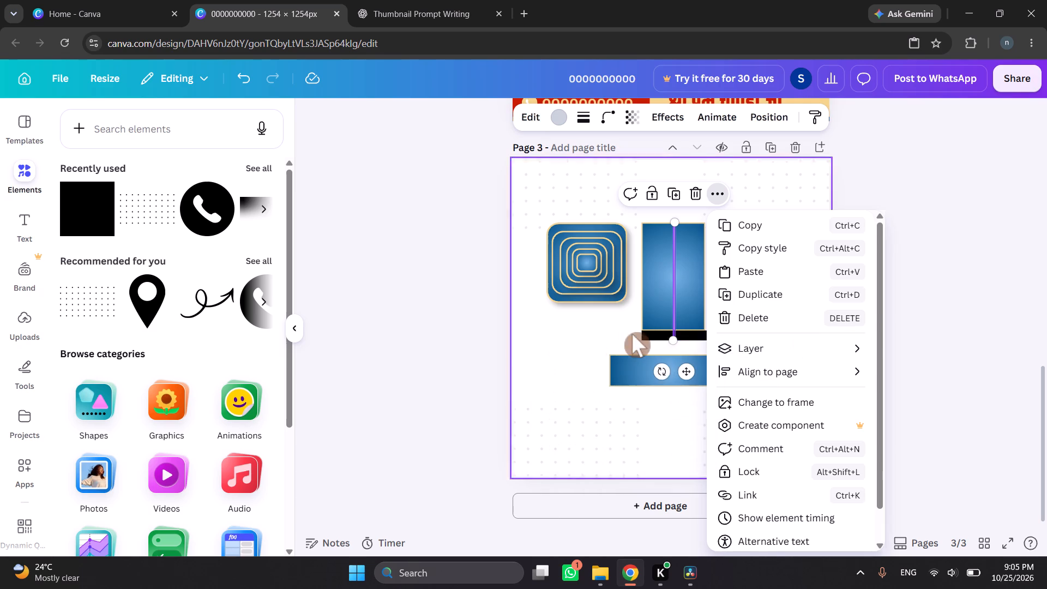
left_click(761, 346)
left_click(622, 355)
left_click(622, 354)
double_click(464, 344)
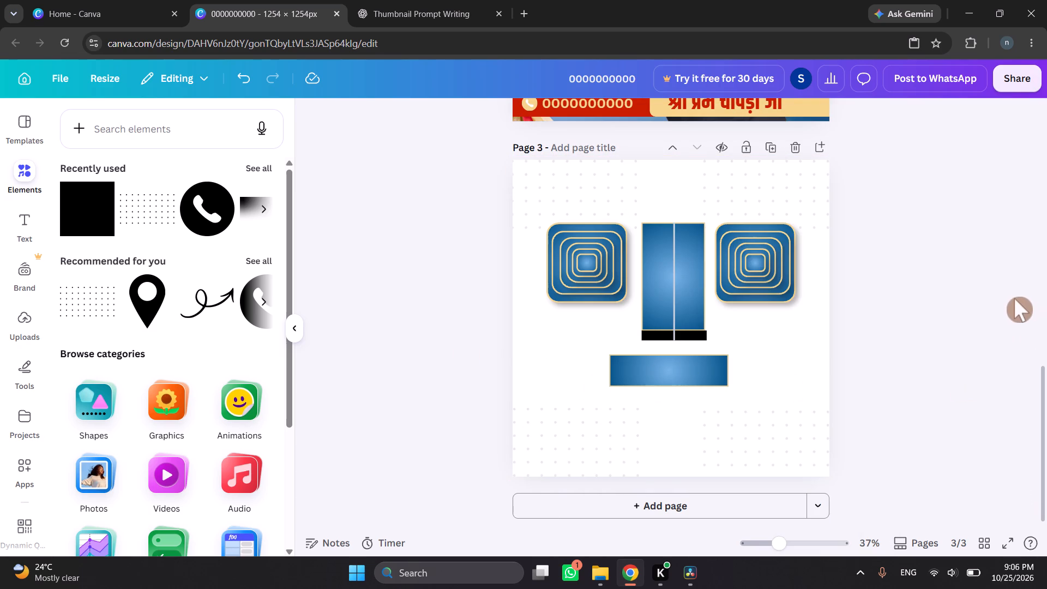
Flatten both black blocks together into a slim strip about 24 high under the tall rectangle.
left_click(695, 339)
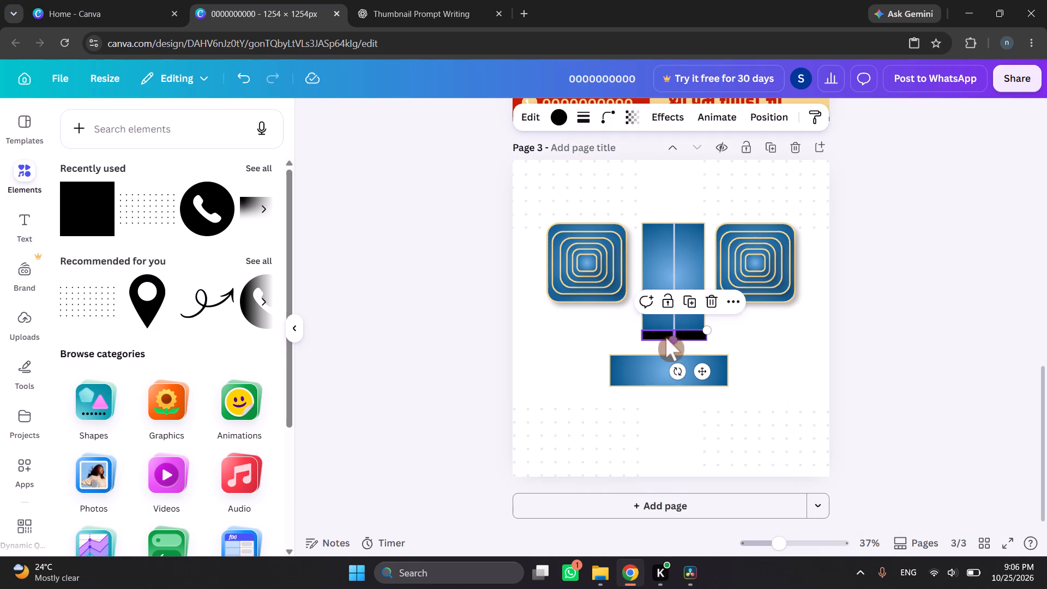
left_click(660, 336, "shift")
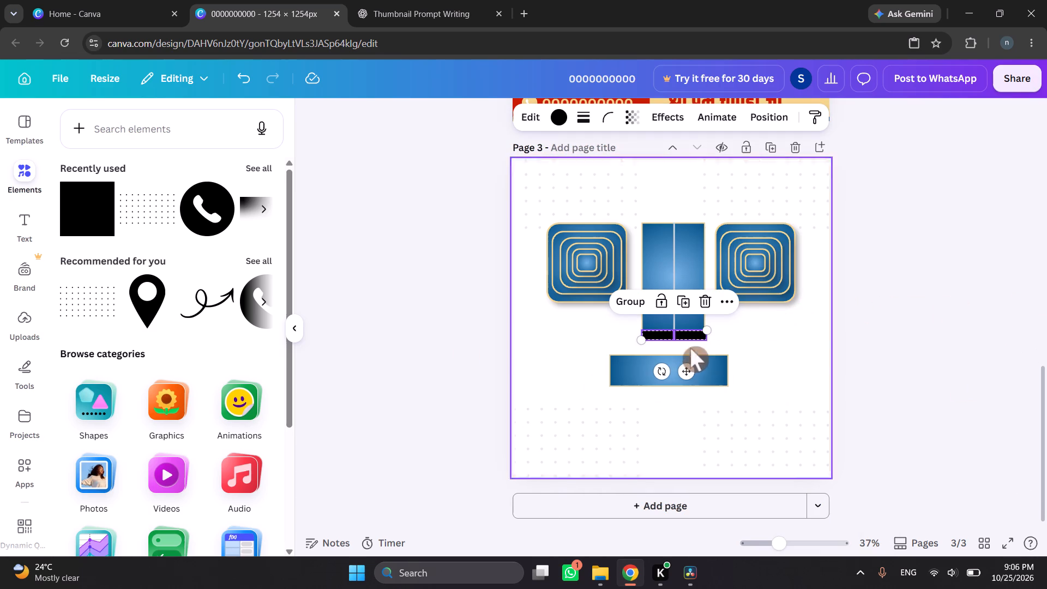
left_click_drag(693, 342, 698, 335)
left_click(855, 317)
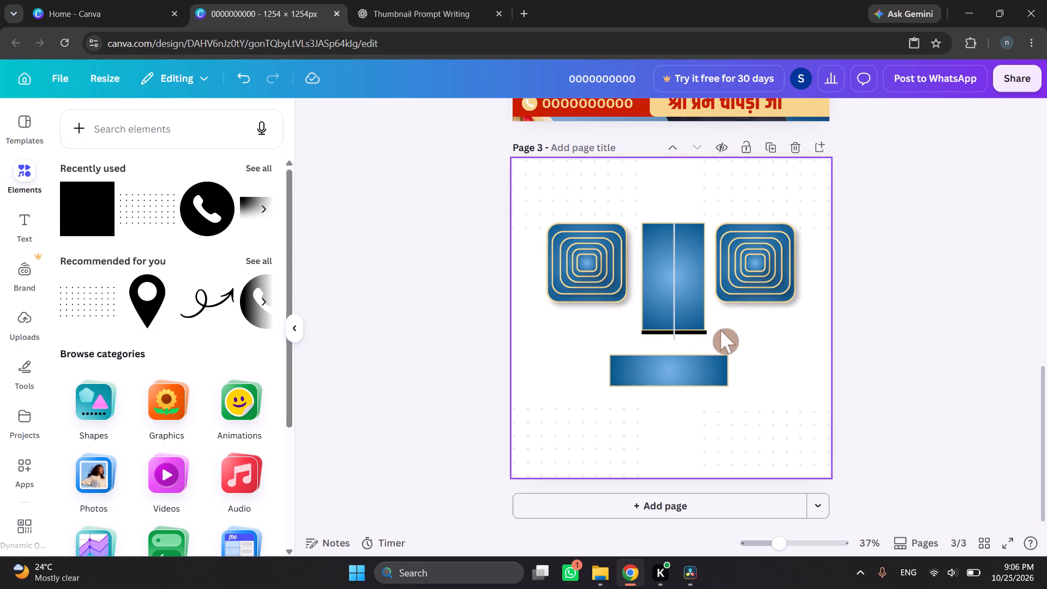
Adjust the width of the right black strip so its outer end aligns with the tall rectangle's right border.
left_click(702, 333)
left_click(709, 330)
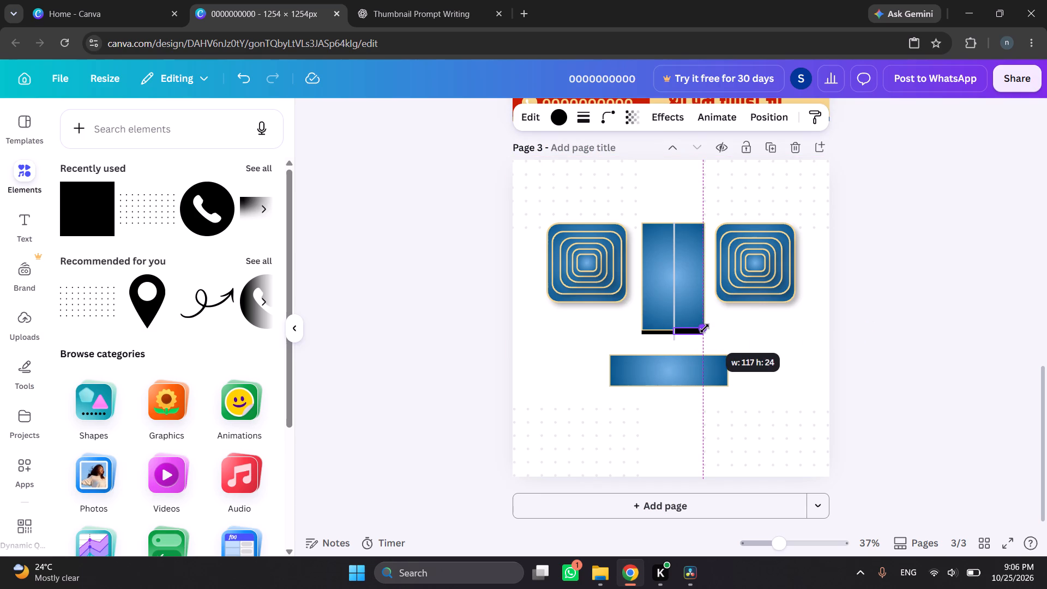
left_click(931, 335)
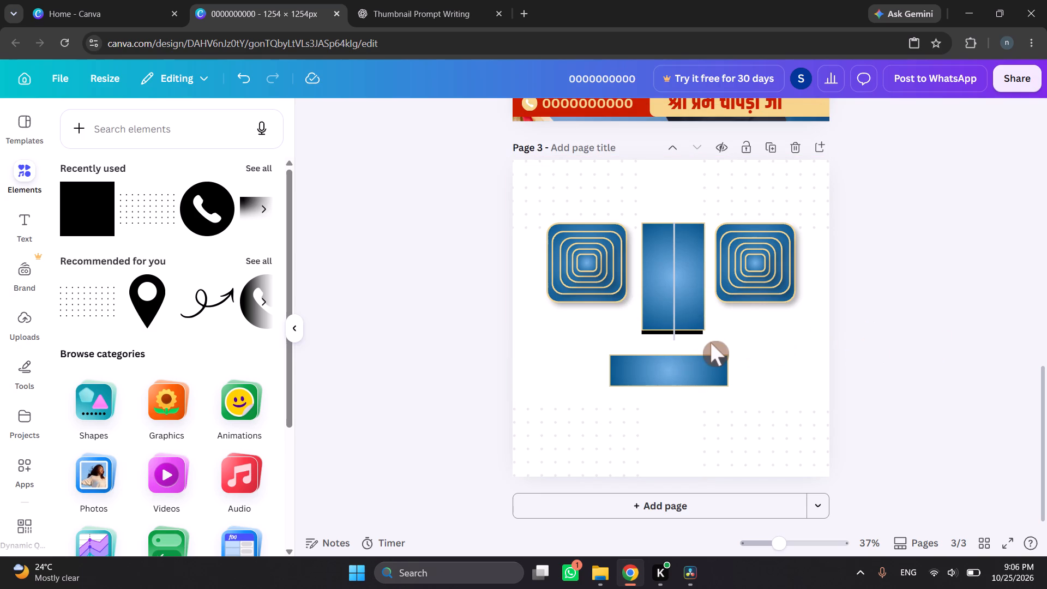
scroll(703, 336, "up", 12, "ctrl")
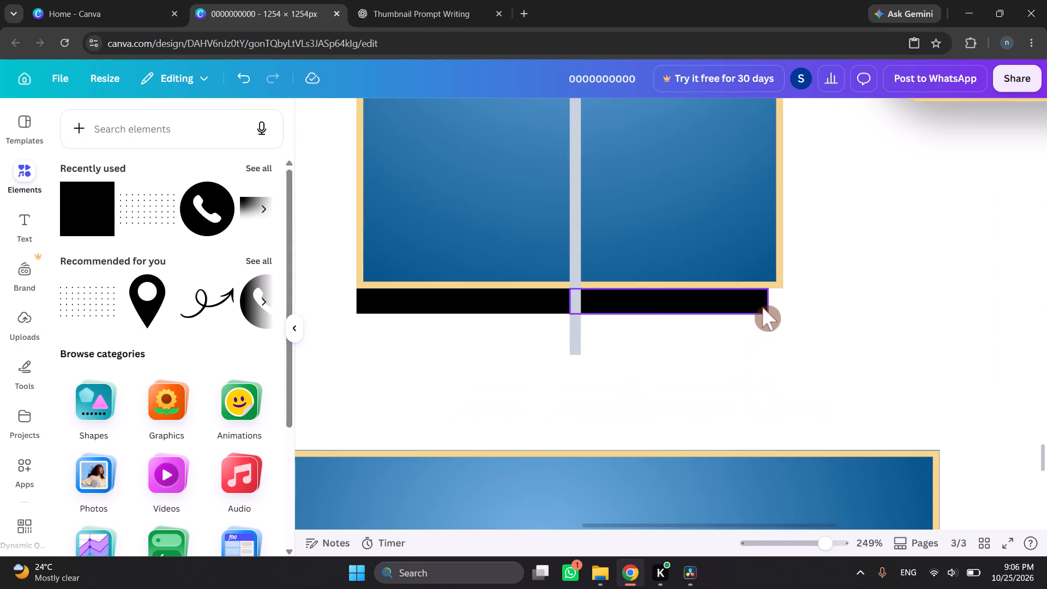
left_click(756, 302)
left_click_drag(770, 298, 783, 295)
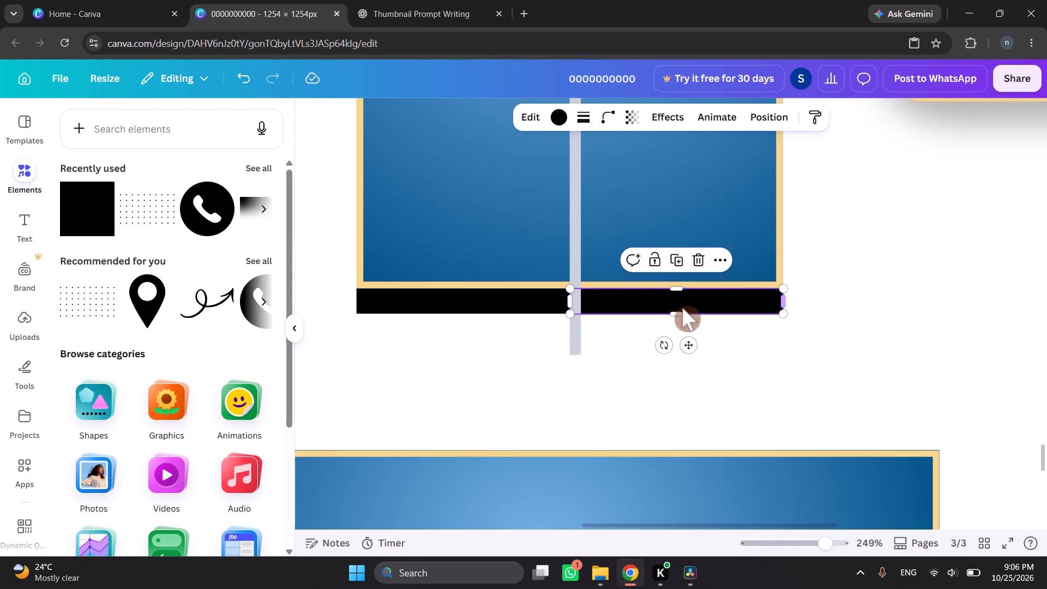
Reduce the height of both black strips together so they form a thinner band under the tall rectangle.
left_click(502, 304)
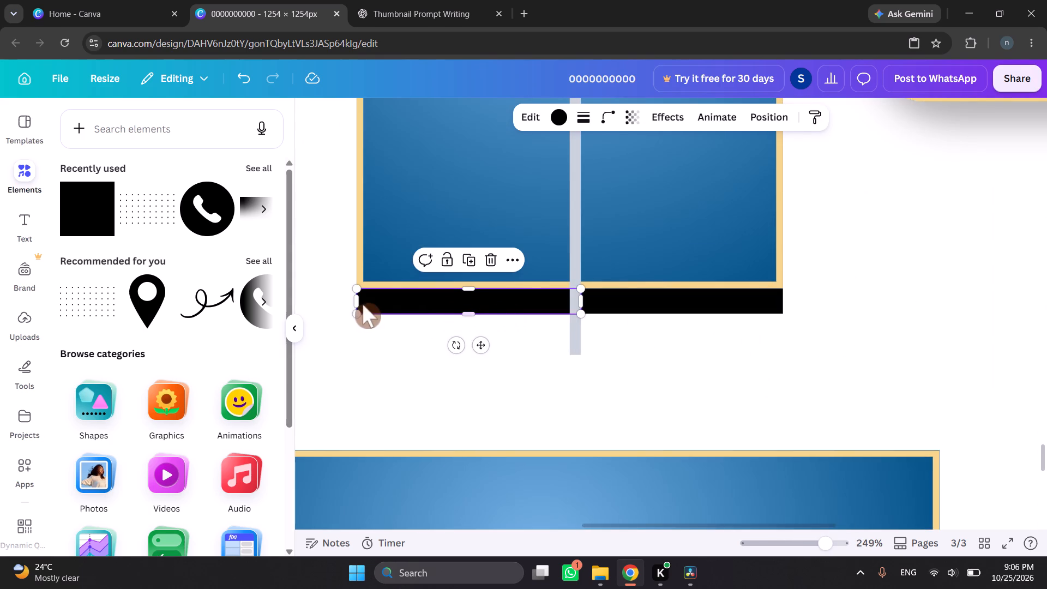
left_click(615, 305, "shift")
left_click_drag(630, 314, 630, 311)
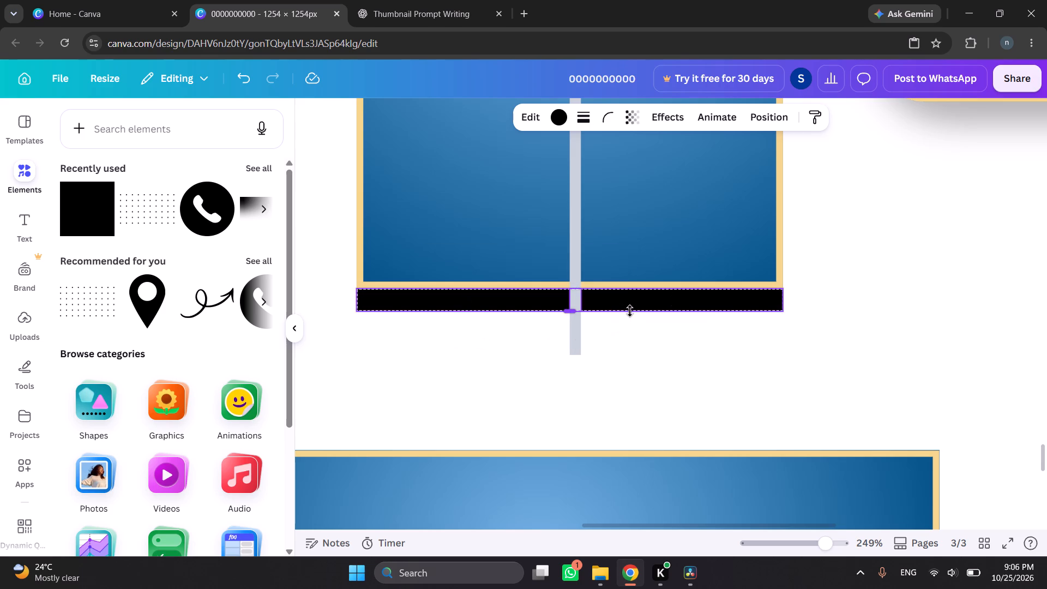
left_click_drag(630, 311, 629, 305)
left_click(629, 324)
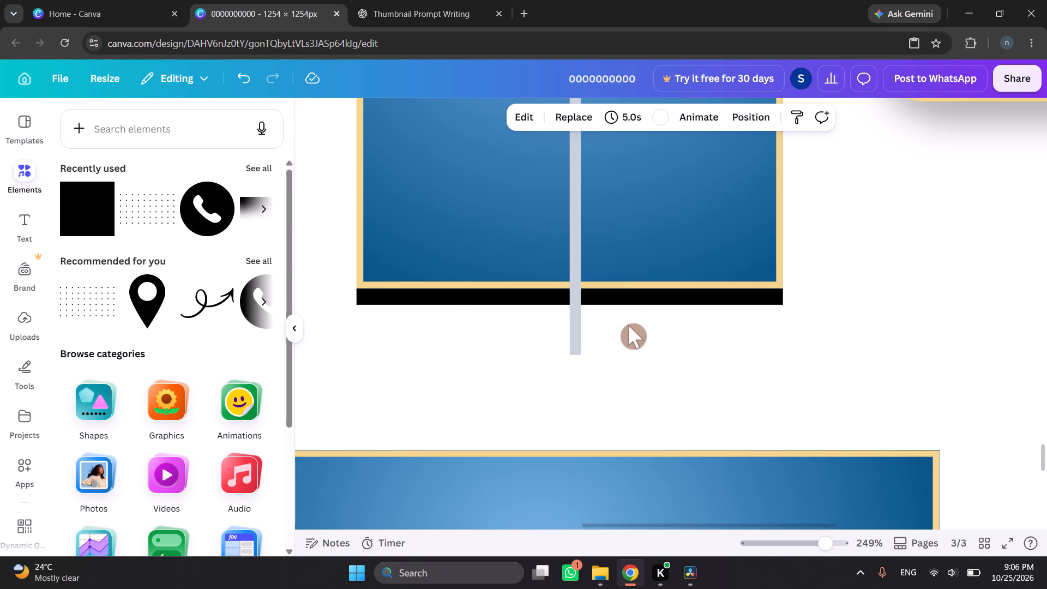
Shorten the vertical grey line to a height of about 436 so it ends flush with the black strips' bottom edge.
left_click(576, 319)
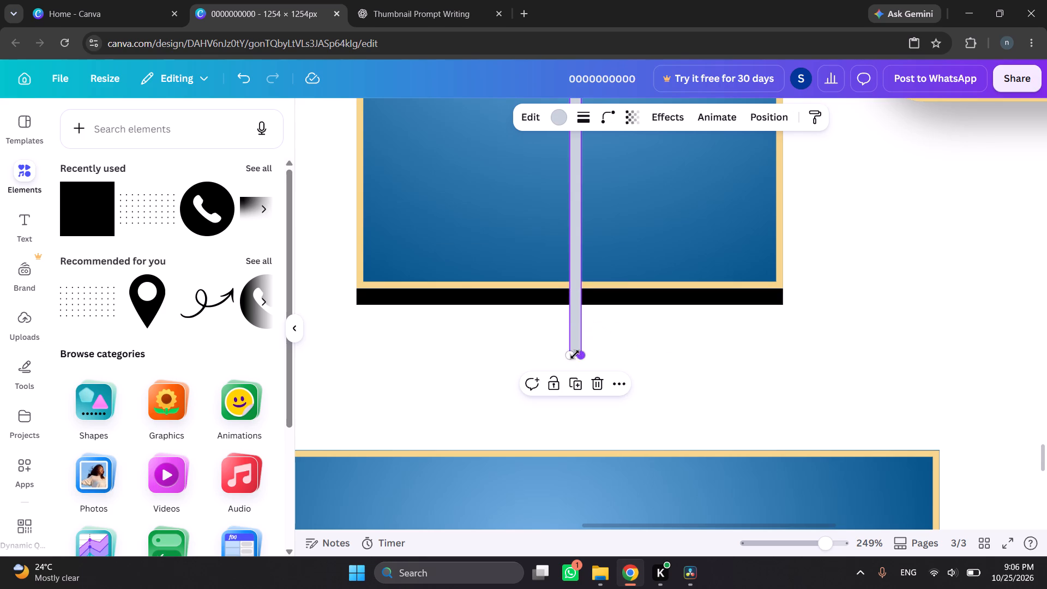
scroll(576, 360, "up", 5, "ctrl")
left_click_drag(577, 349, 589, 250)
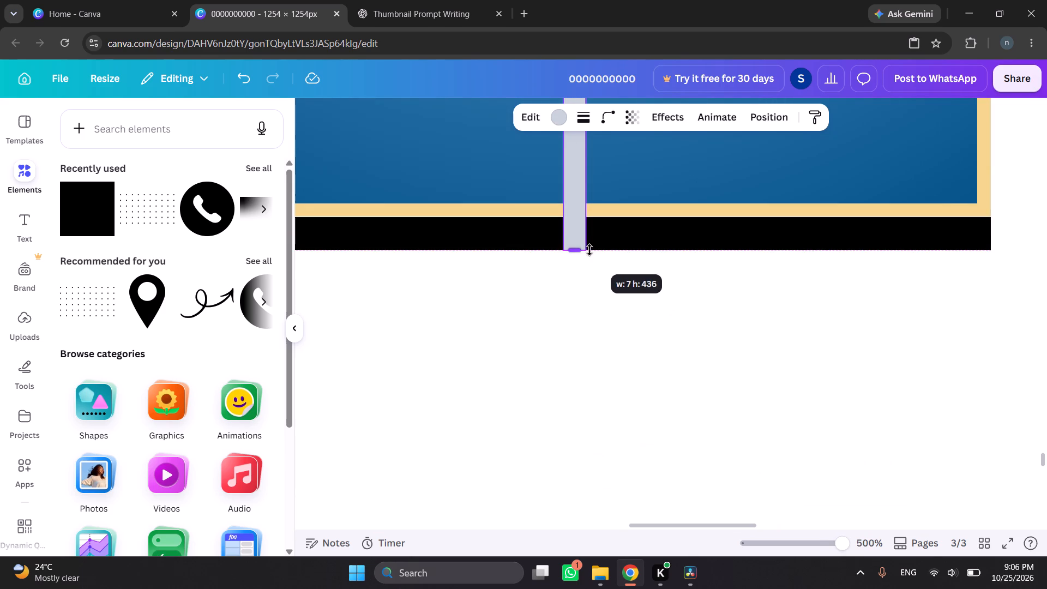
left_click_drag(589, 250, 589, 255)
left_click(640, 314)
scroll(633, 327, "down", 5, "ctrl")
scroll(633, 329, "up", 4, "ctrl")
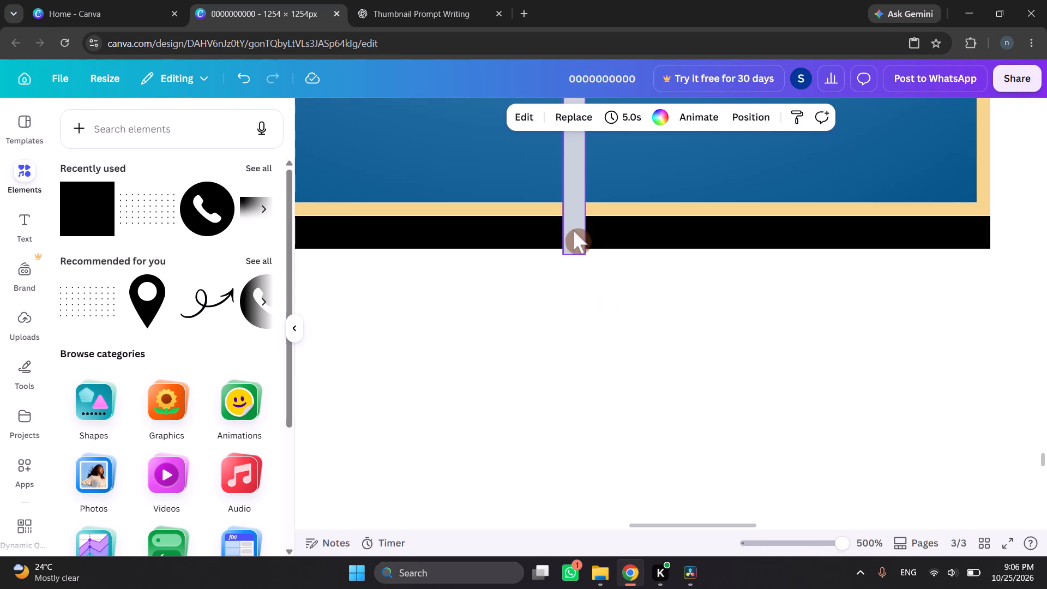
left_click(576, 226)
left_click_drag(577, 253, 577, 248)
left_click(607, 298)
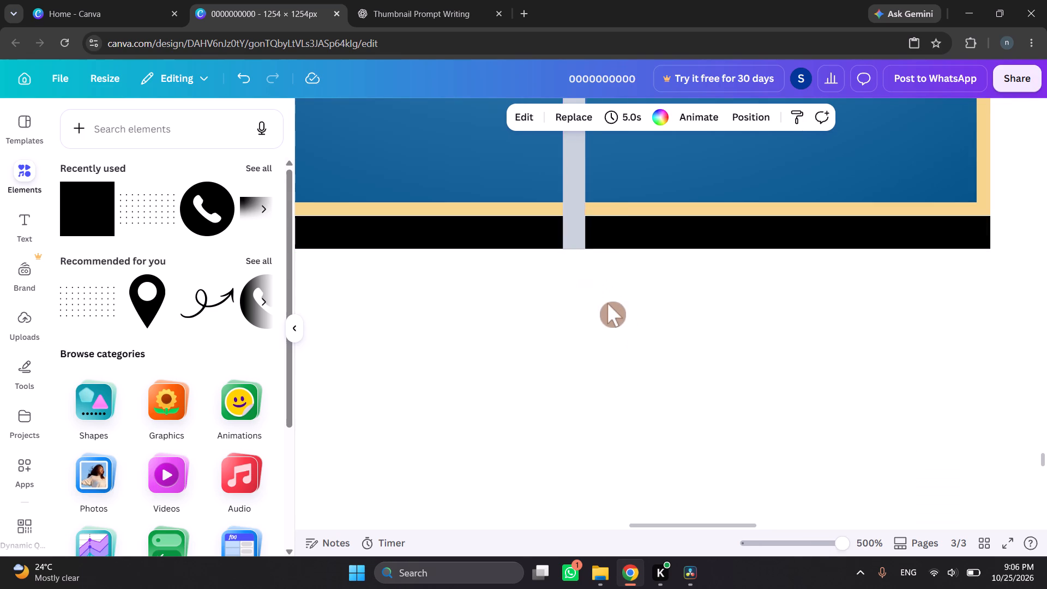
Move the lower blue bar slightly upward, closer to the tall rectangle, keeping it centred on the page.
scroll(608, 306, "down", 11, "ctrl")
scroll(667, 316, "down", 4, "ctrl")
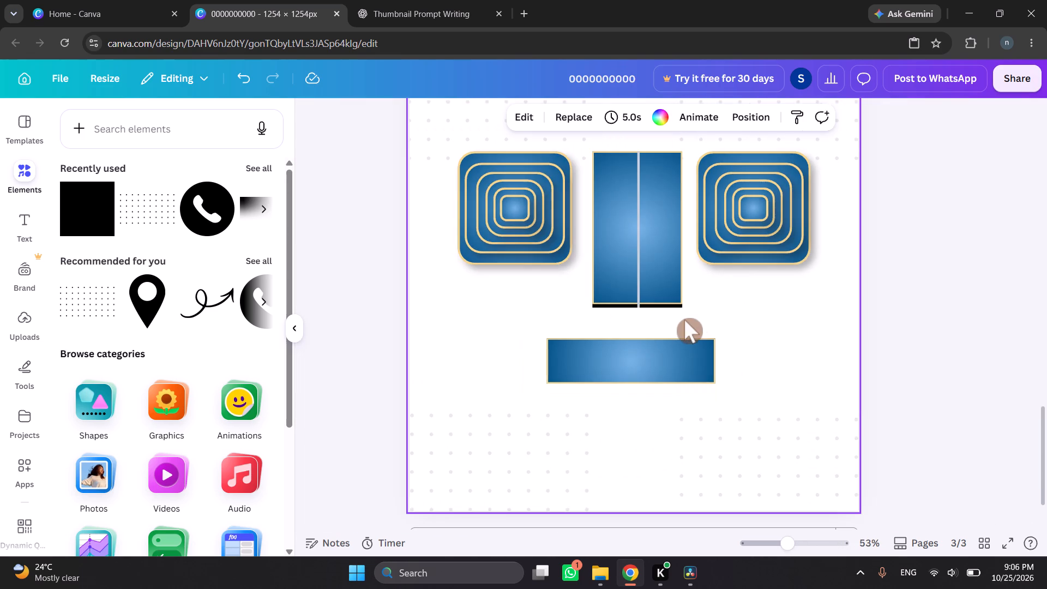
left_click(903, 240)
scroll(893, 243, "up", 2)
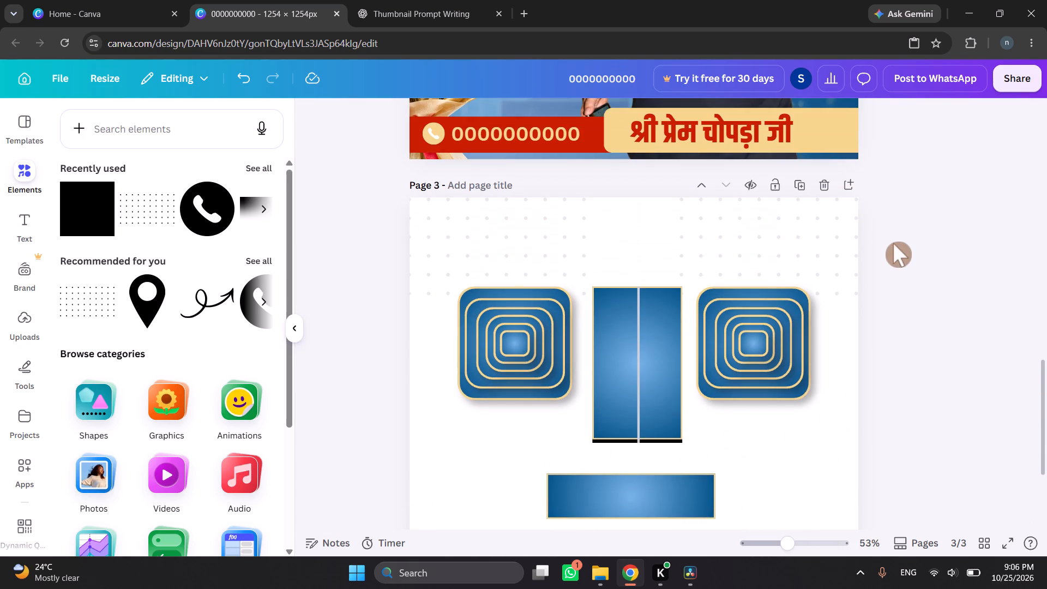
scroll(889, 266, "down", 1)
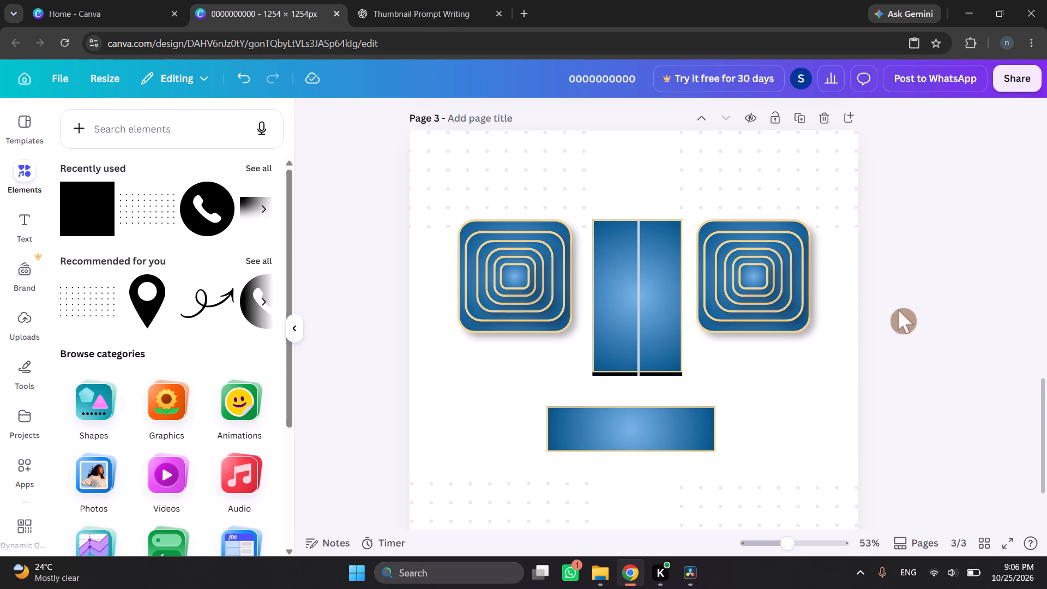
scroll(905, 310, "down", 2)
left_click(676, 296)
left_click_drag(693, 325, 695, 317)
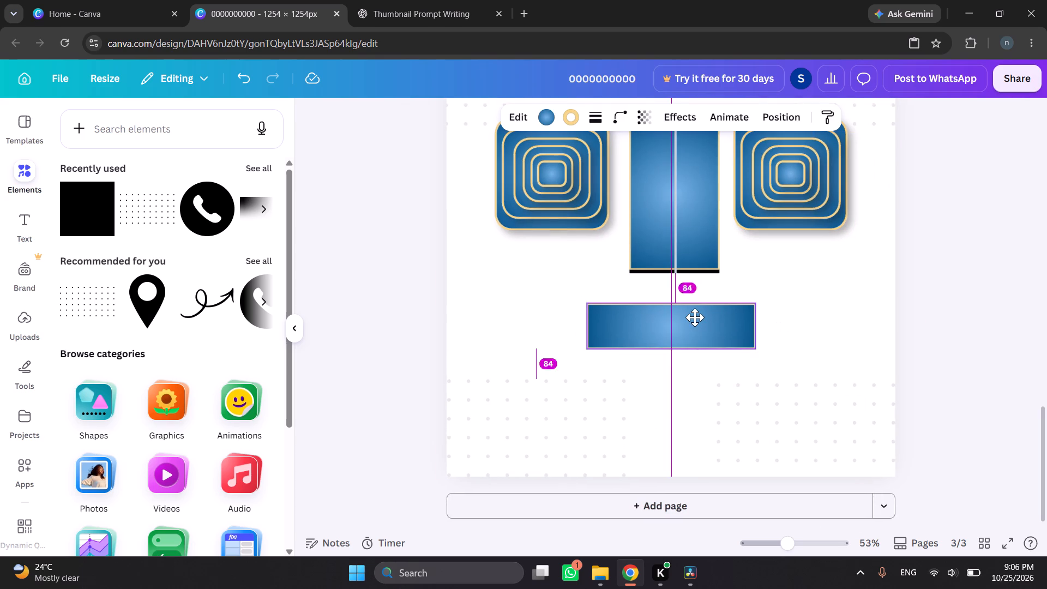
left_click_drag(695, 317, 695, 316)
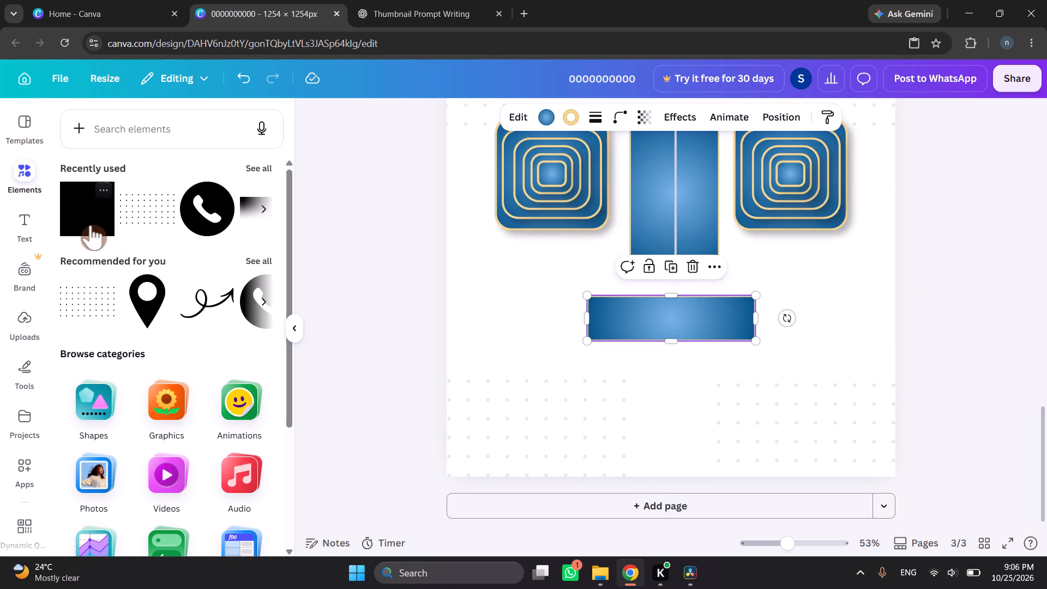
Add a square, flatten it into a strip about 376 wide and 30 high, and centre it inside the lower blue bar.
left_click(91, 225)
left_click_drag(672, 183, 661, 306)
left_click(701, 314)
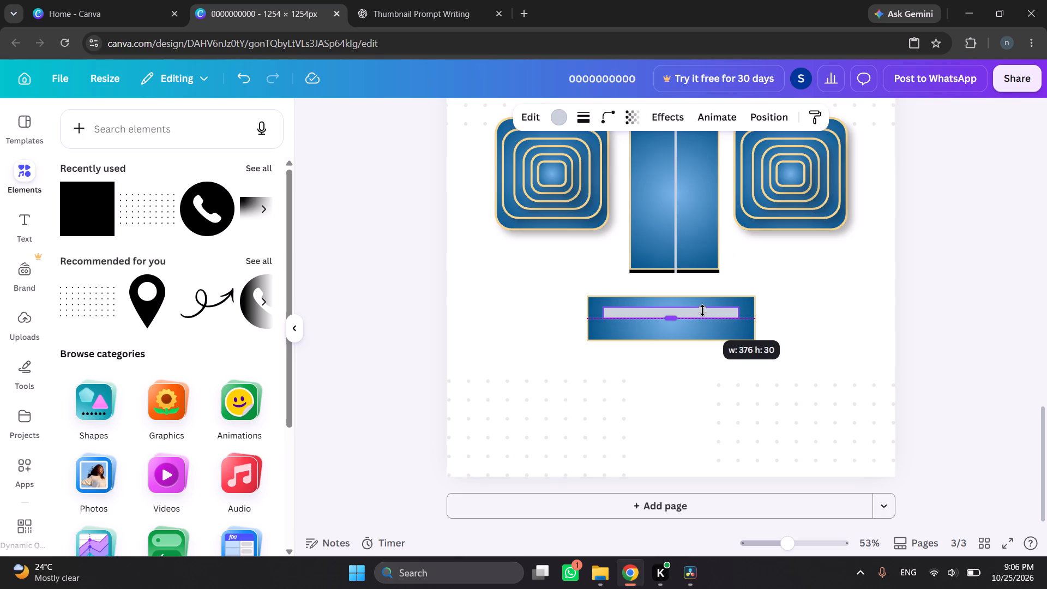
left_click_drag(682, 351, 683, 358)
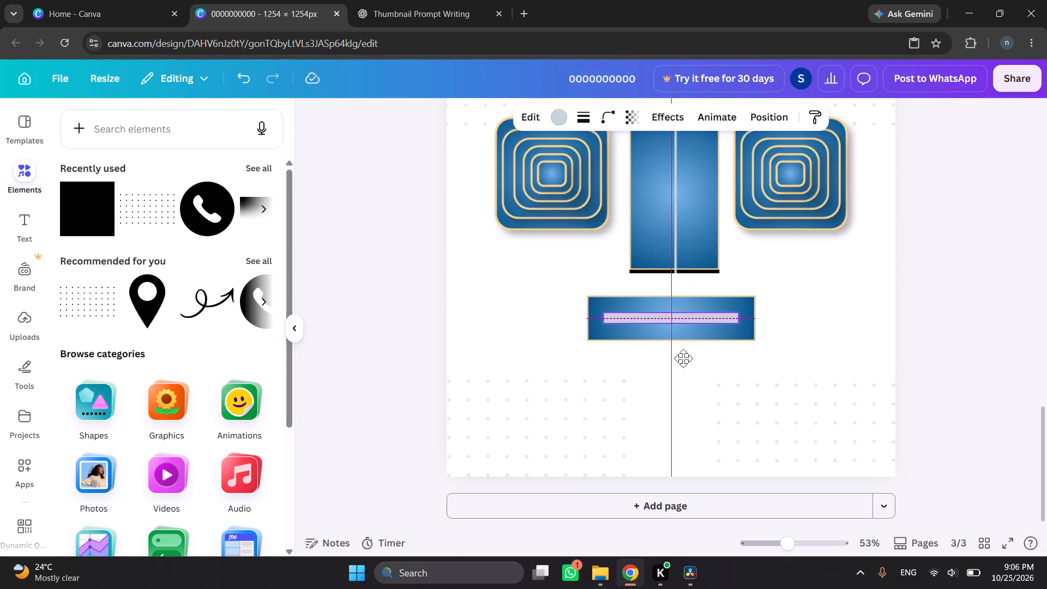
left_click_drag(683, 358, 684, 358)
left_click(682, 358)
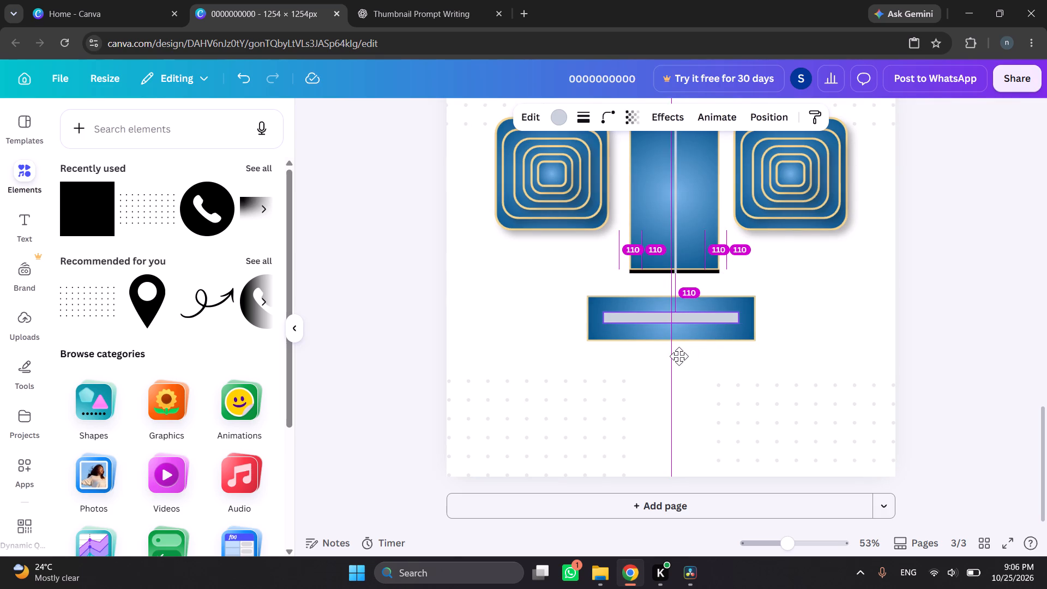
Colour the strip inside the lower bar with the design's red.
left_click(546, 120)
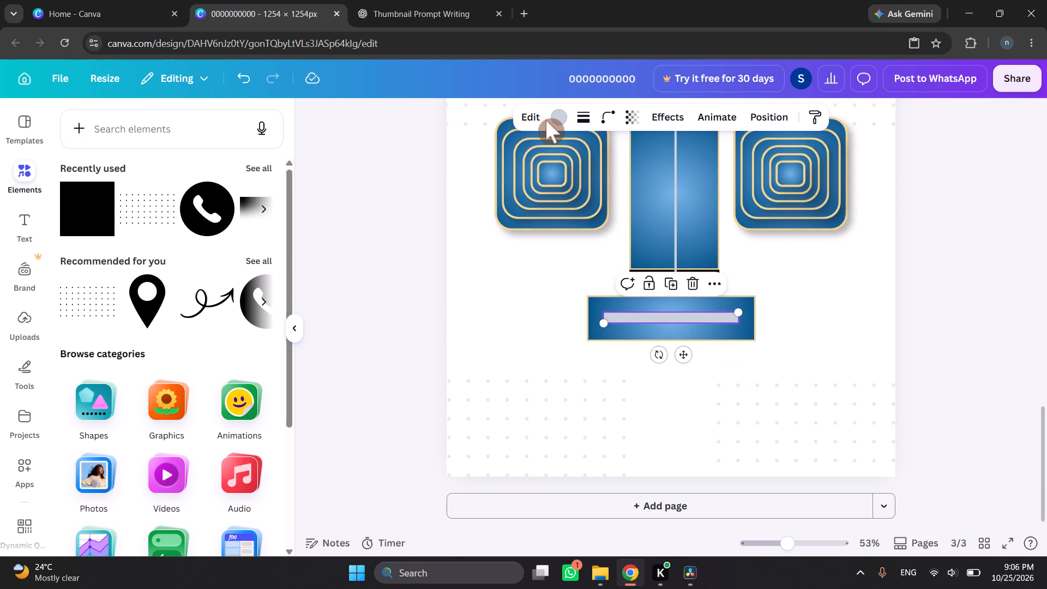
left_click(551, 119)
left_click(174, 223)
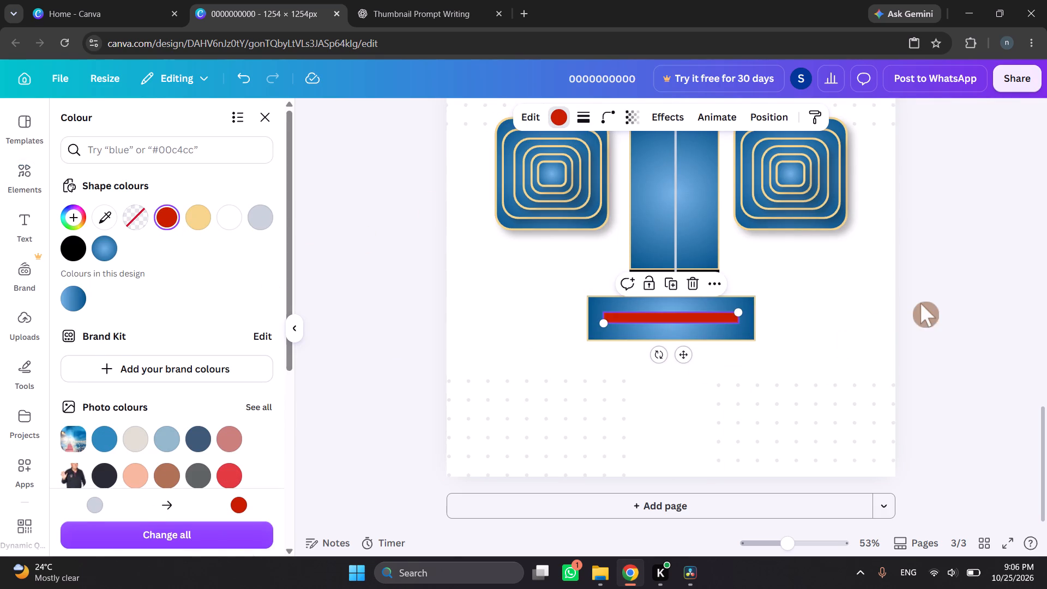
left_click(932, 294)
left_click(940, 292)
scroll(956, 342, "up", 3)
scroll(943, 323, "down", 3)
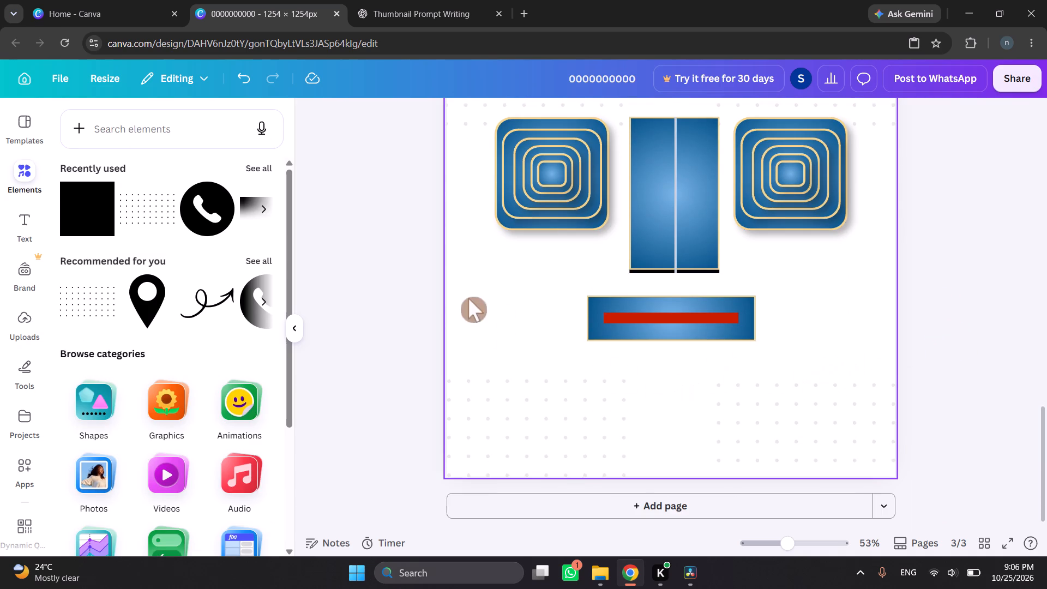
Add another square and shrink it to a small upright block about 33 high below the lower bar's top border, above the red strip's left end.
left_click(89, 219)
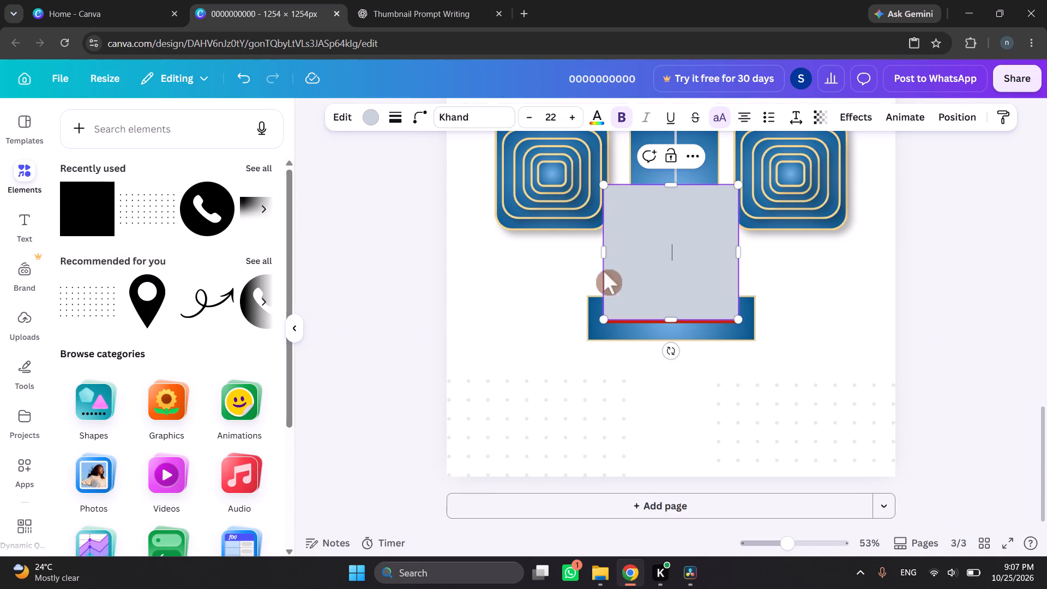
left_click_drag(668, 185, 655, 289)
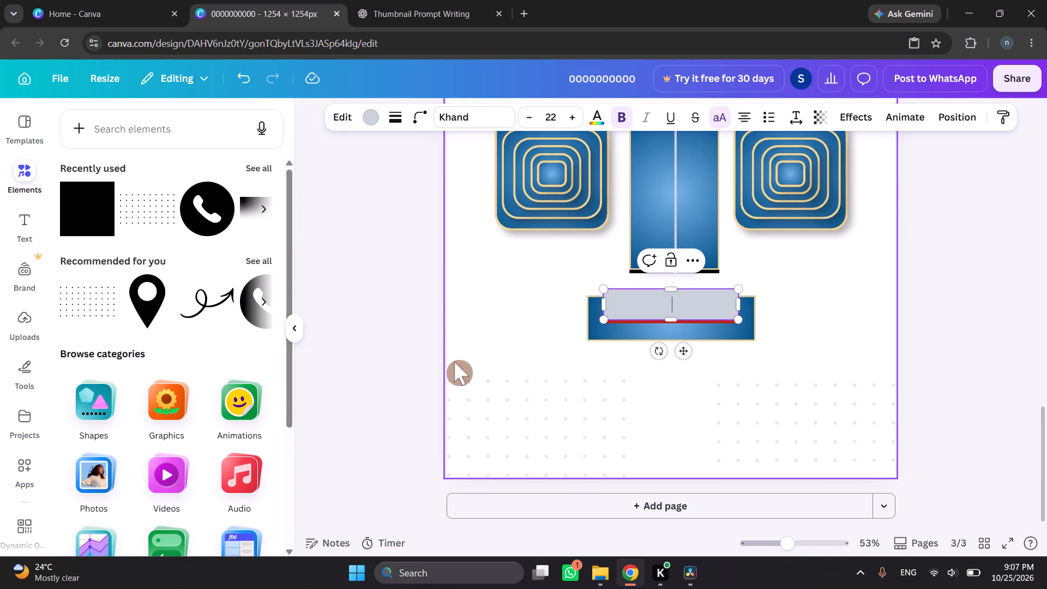
left_click_drag(741, 308, 635, 302)
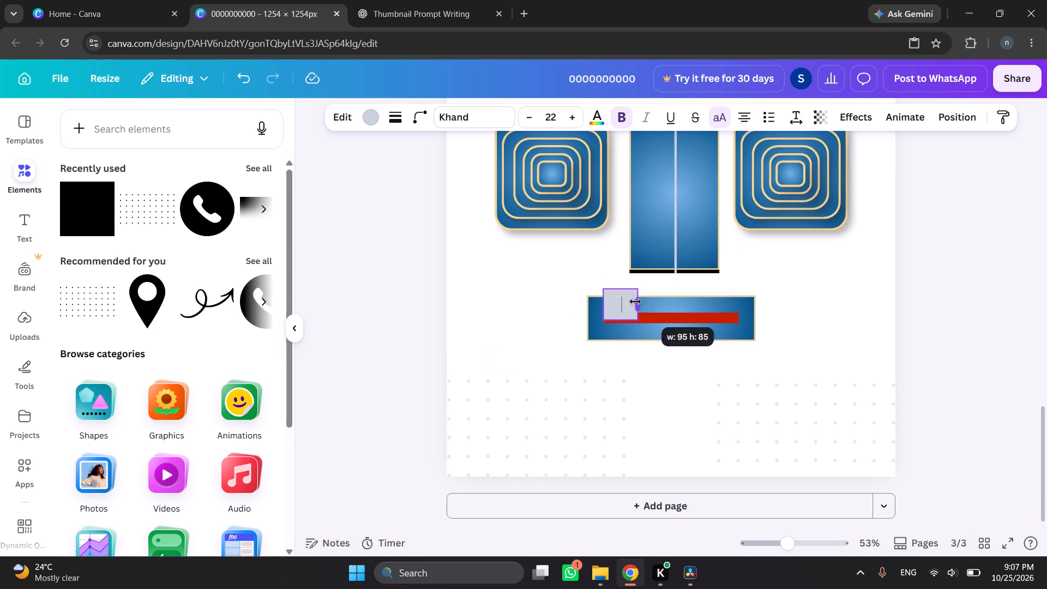
left_click_drag(635, 302, 634, 301)
scroll(635, 309, "up", 5, "ctrl")
scroll(591, 305, "up", 4, "ctrl")
left_click_drag(566, 229, 566, 244)
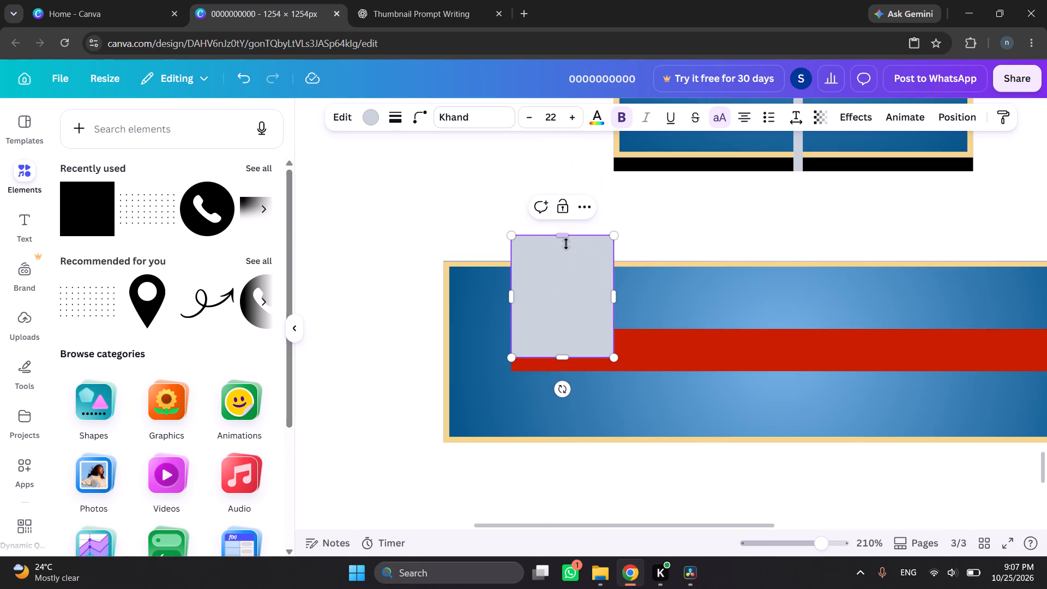
left_click_drag(566, 244, 563, 259)
left_click_drag(562, 236, 562, 270)
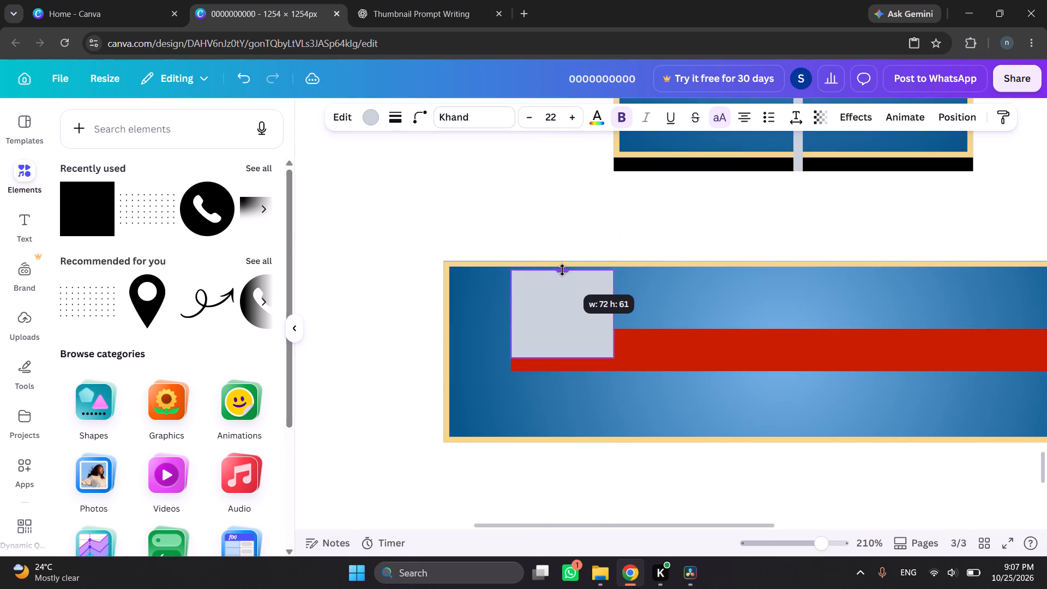
left_click_drag(562, 270, 562, 267)
left_click_drag(613, 306, 559, 310)
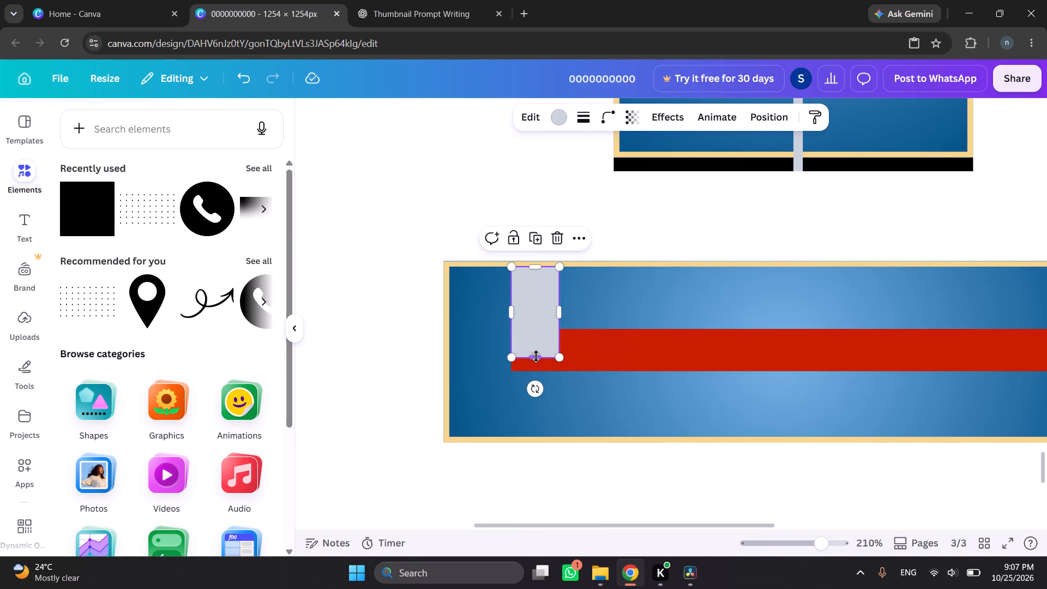
left_click_drag(535, 357, 534, 313)
left_click_drag(559, 292, 553, 293)
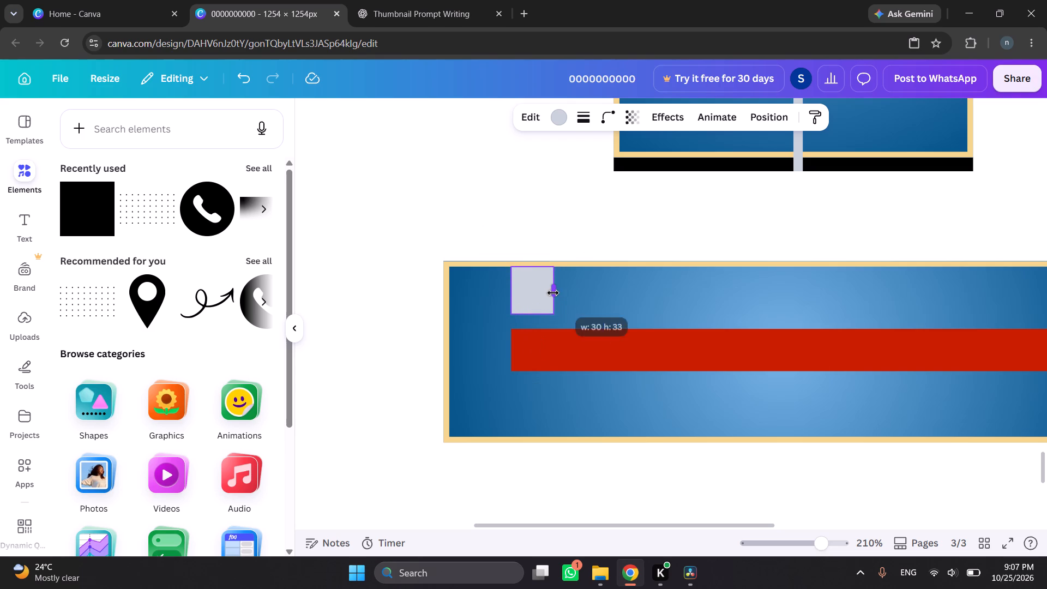
left_click_drag(553, 293, 550, 293)
Colour the small block white and nudge it slightly up against the bar's top border.
left_click(561, 125)
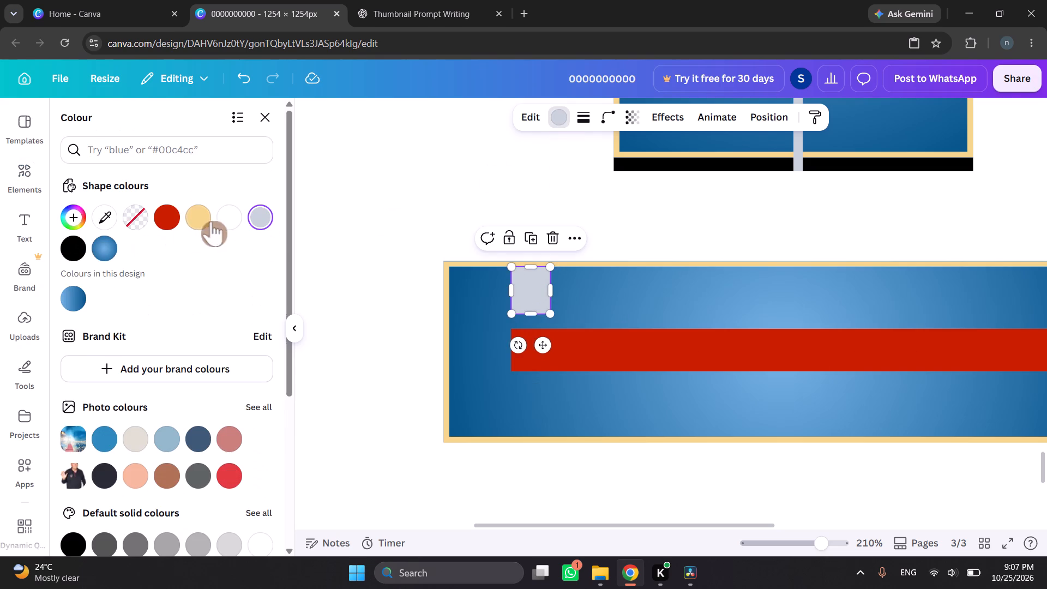
left_click(222, 219)
left_click(344, 298)
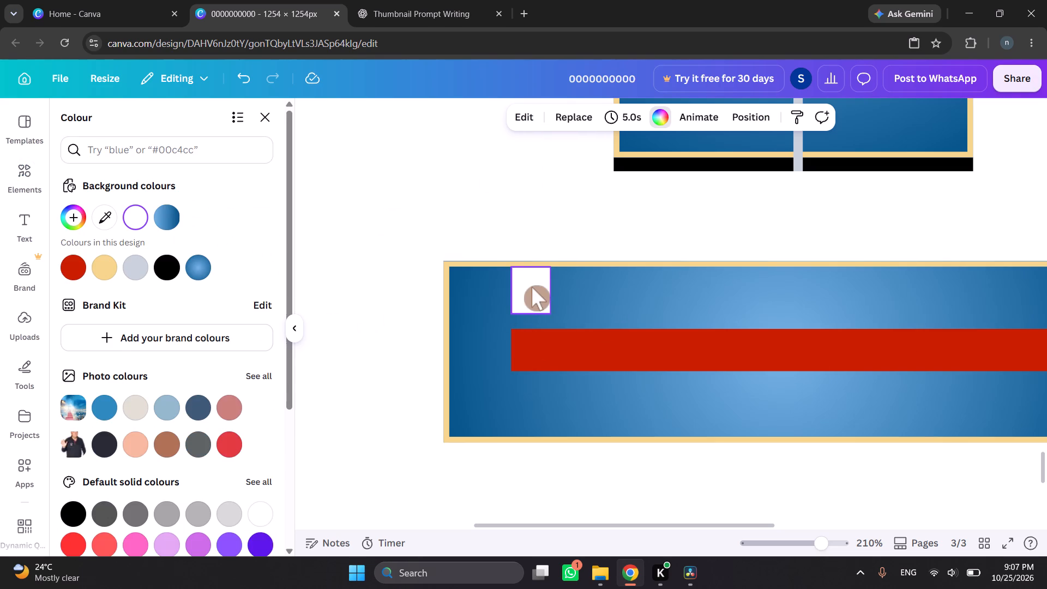
left_click(534, 290)
key("Up")
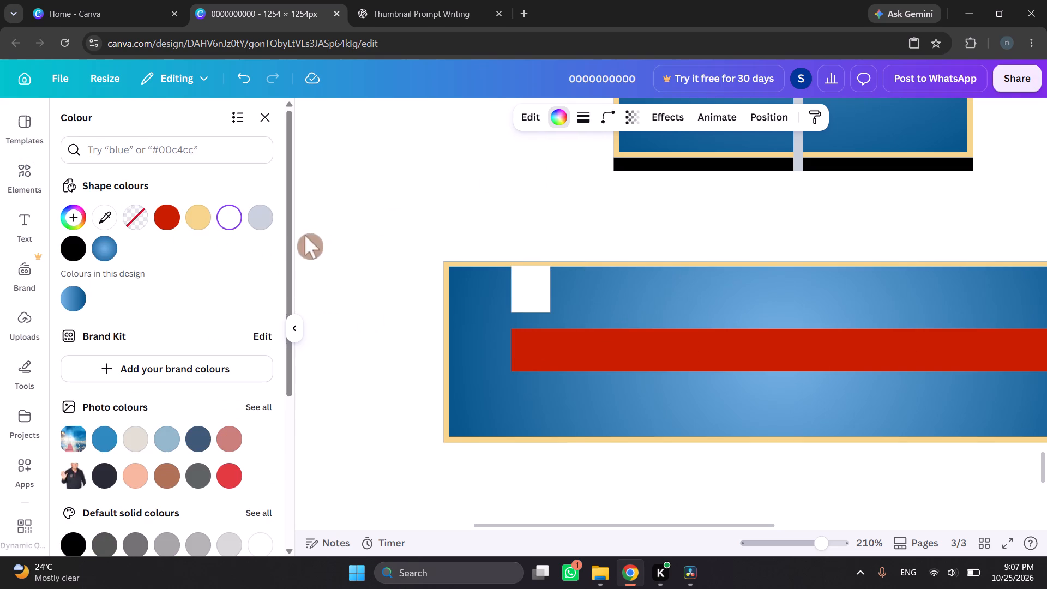
Duplicate the small white block three times.
left_click(519, 293)
left_click(531, 242)
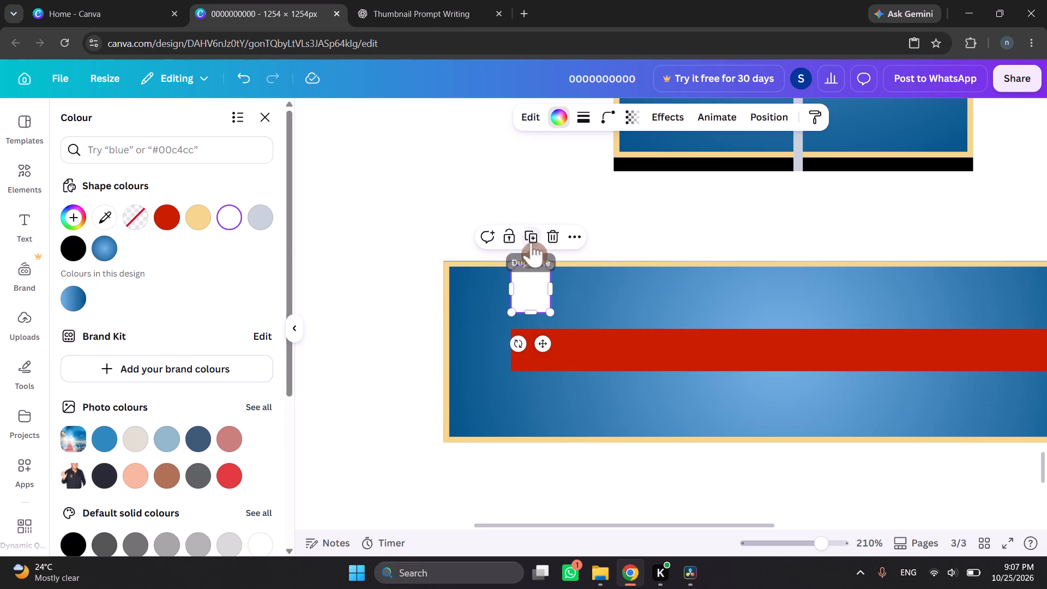
left_click(556, 261)
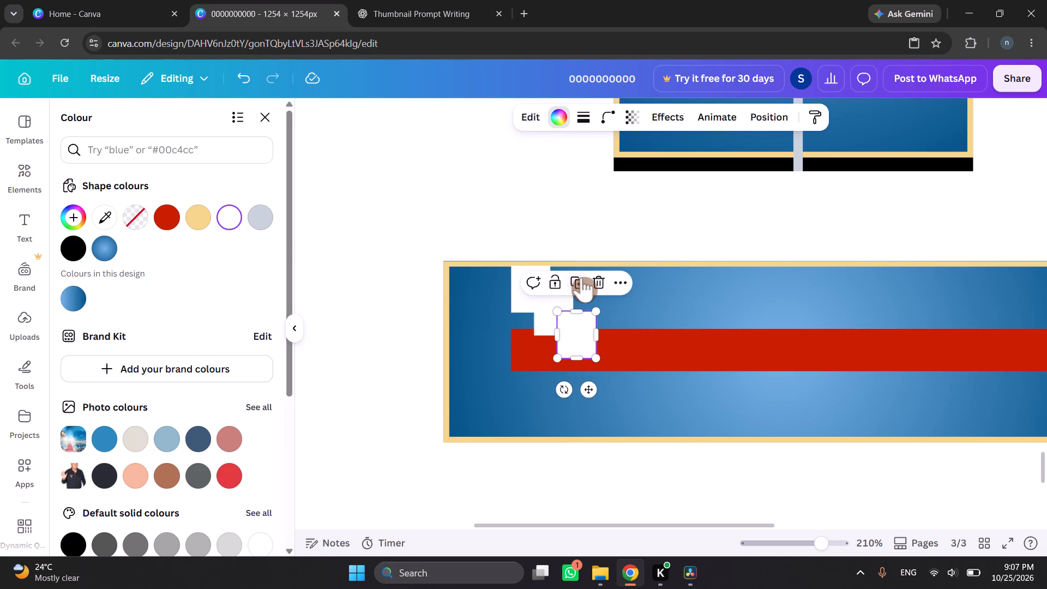
double_click(581, 277)
Line up the four small white blocks in a row along the lower bar's top border, spaced 14 apart.
left_click_drag(603, 362, 610, 316)
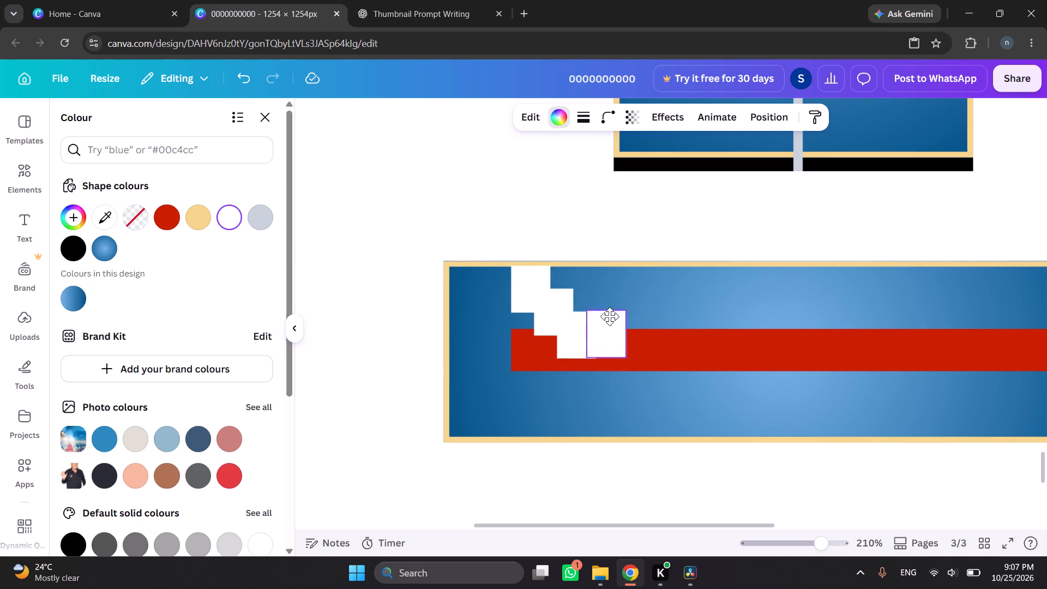
left_click_drag(610, 316, 648, 296)
left_click_drag(545, 309, 580, 290)
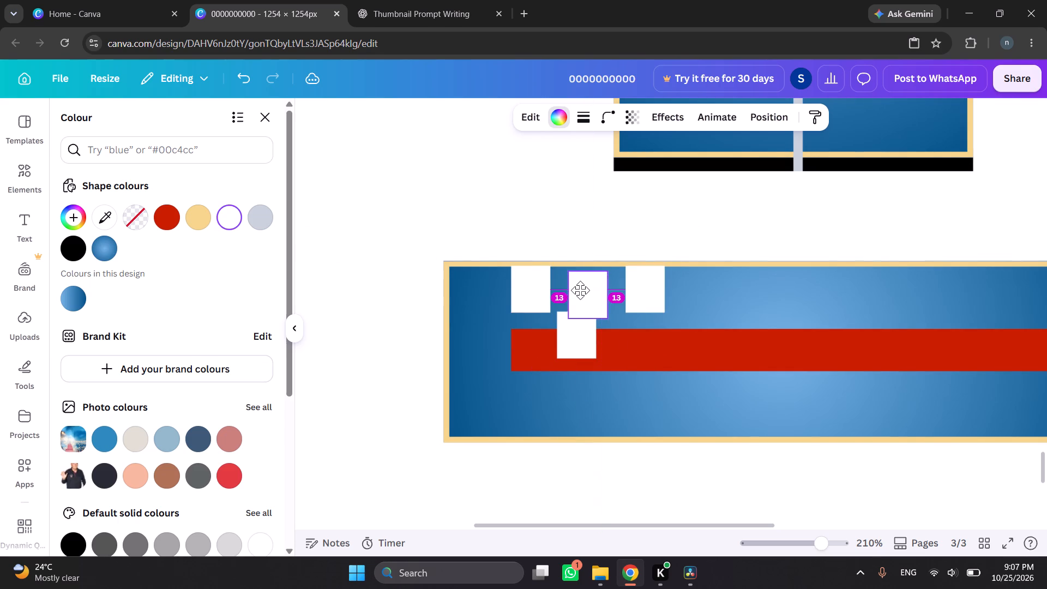
left_click_drag(580, 290, 582, 286)
left_click_drag(577, 336, 709, 324)
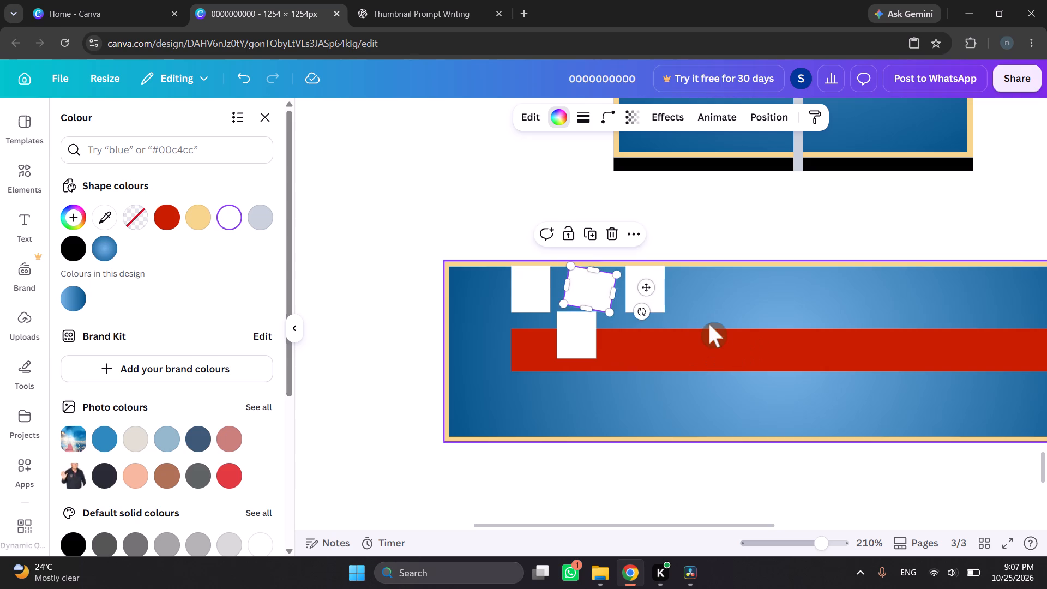
key("ctrl+z")
left_click_drag(642, 303, 715, 299)
left_click_drag(567, 329, 651, 286)
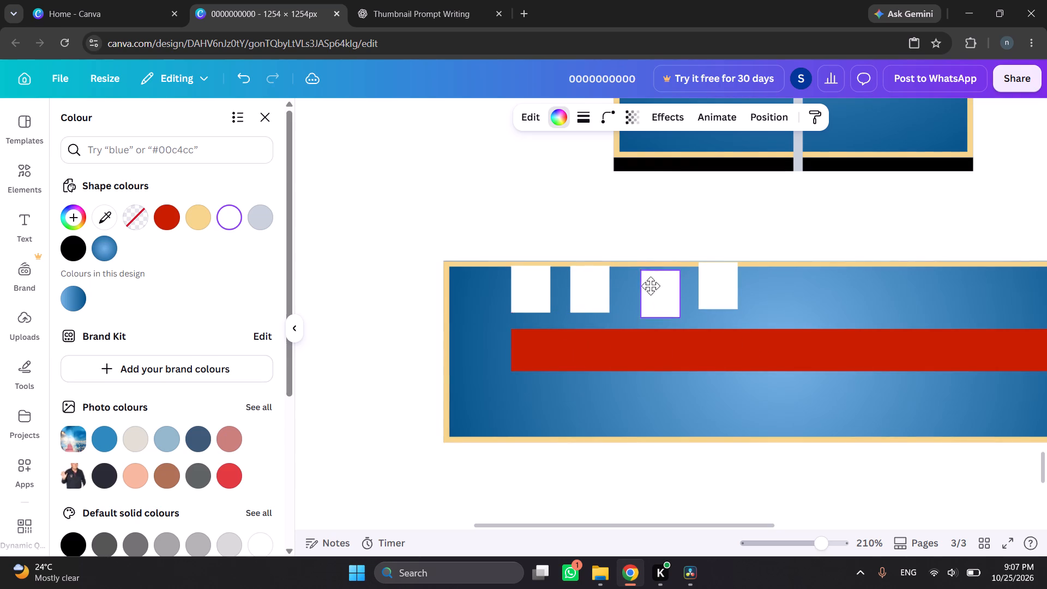
left_click_drag(651, 286, 634, 287)
left_click(708, 284)
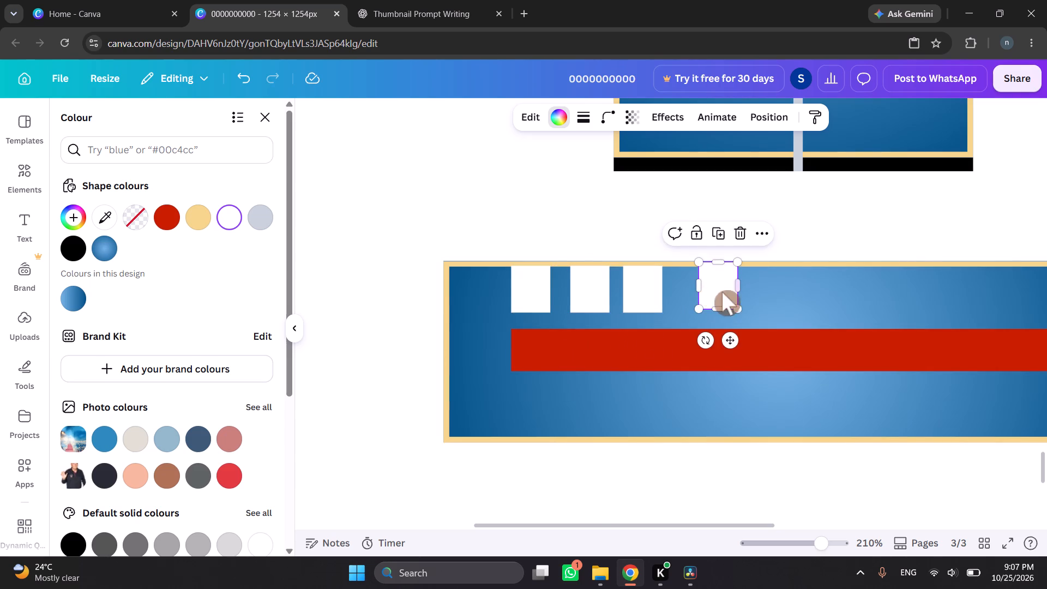
left_click_drag(716, 287, 708, 291)
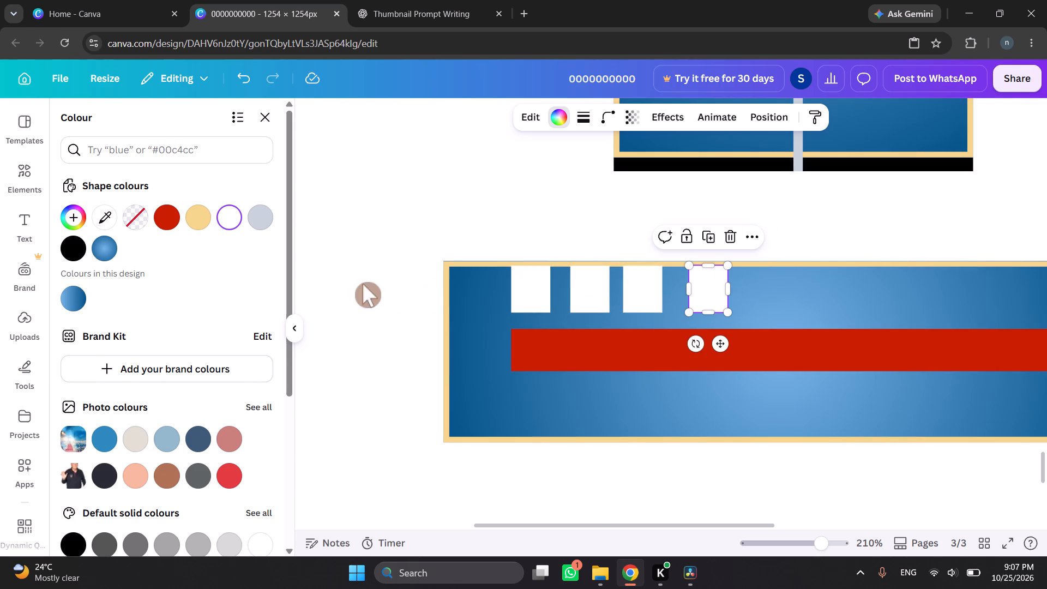
left_click(311, 280)
left_click(641, 291)
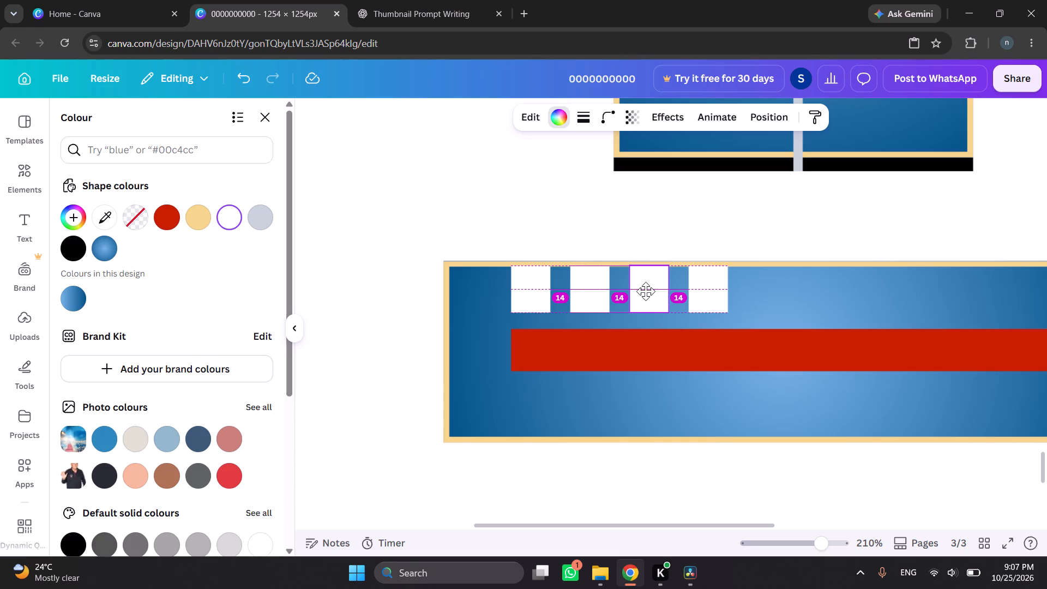
left_click(371, 286)
Copy the four white blocks and place the copies after them, continuing the row with the same spacing.
left_click(525, 294)
left_click(581, 299, "shift")
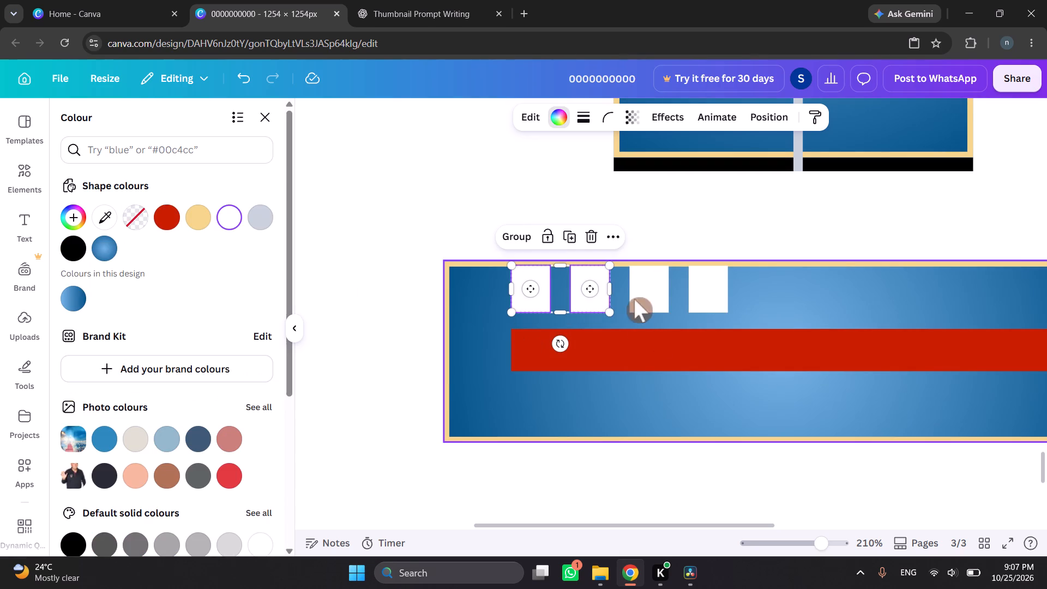
left_click(650, 295, "shift")
left_click(702, 284, "shift")
key("ctrl+c")
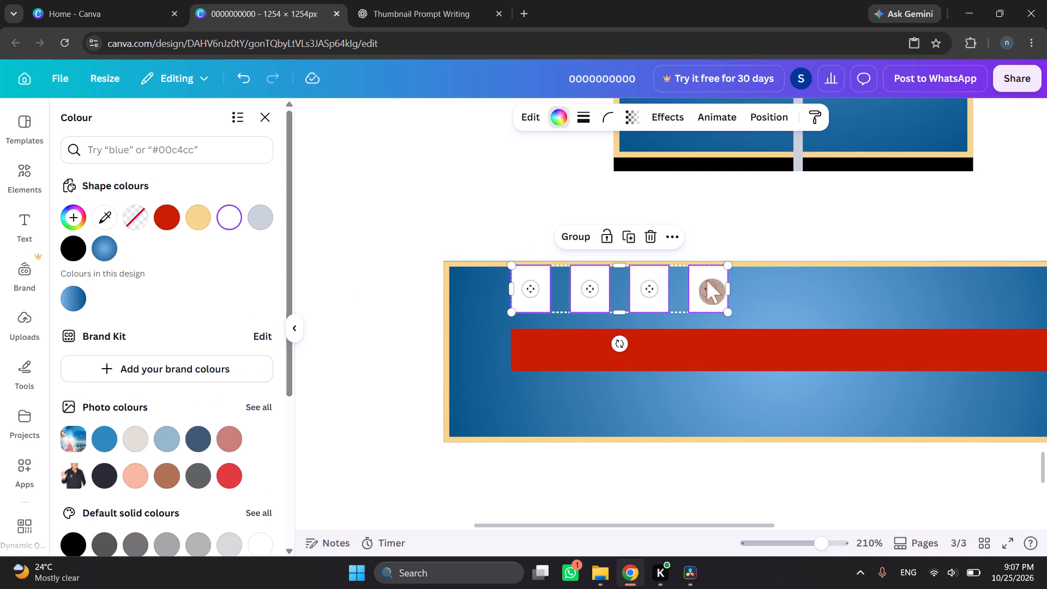
key("ctrl+v")
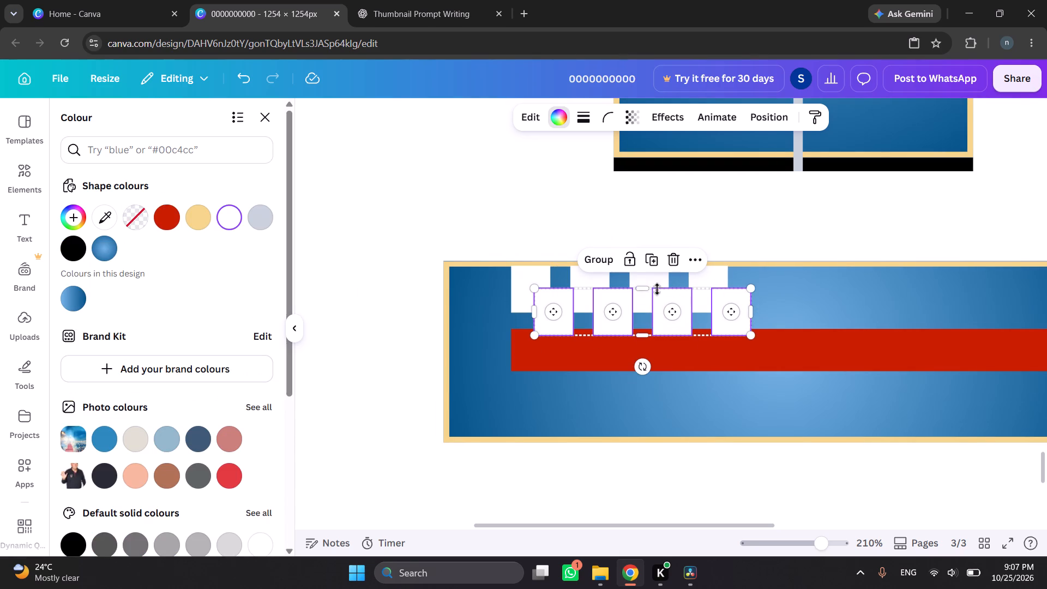
left_click_drag(619, 298, 826, 281)
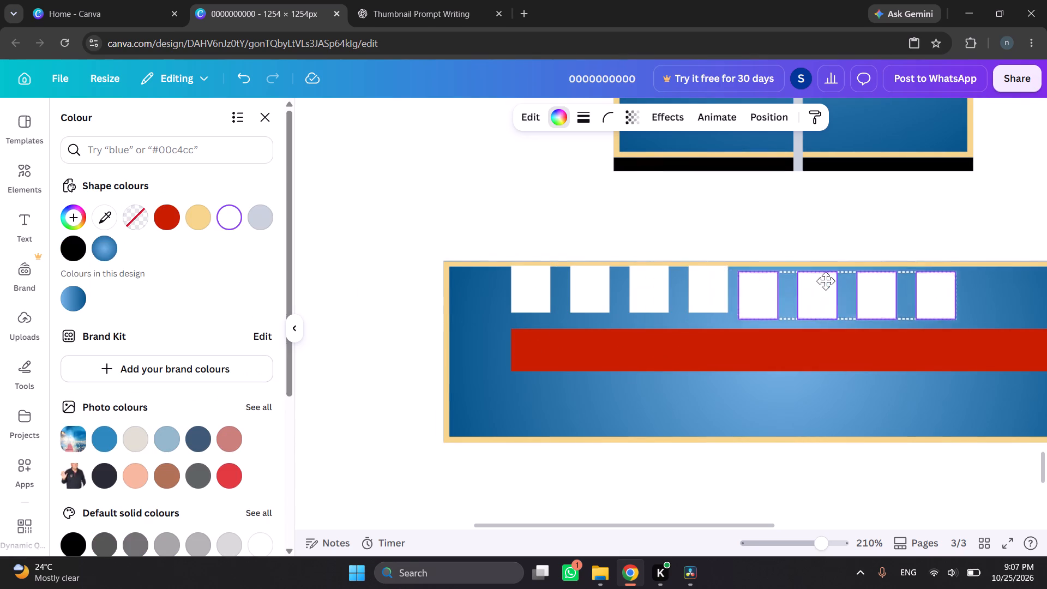
left_click_drag(826, 281, 831, 276)
Copy the newest four white blocks again and extend the evenly spaced row past the bar's right end.
scroll(834, 332, "left", 5)
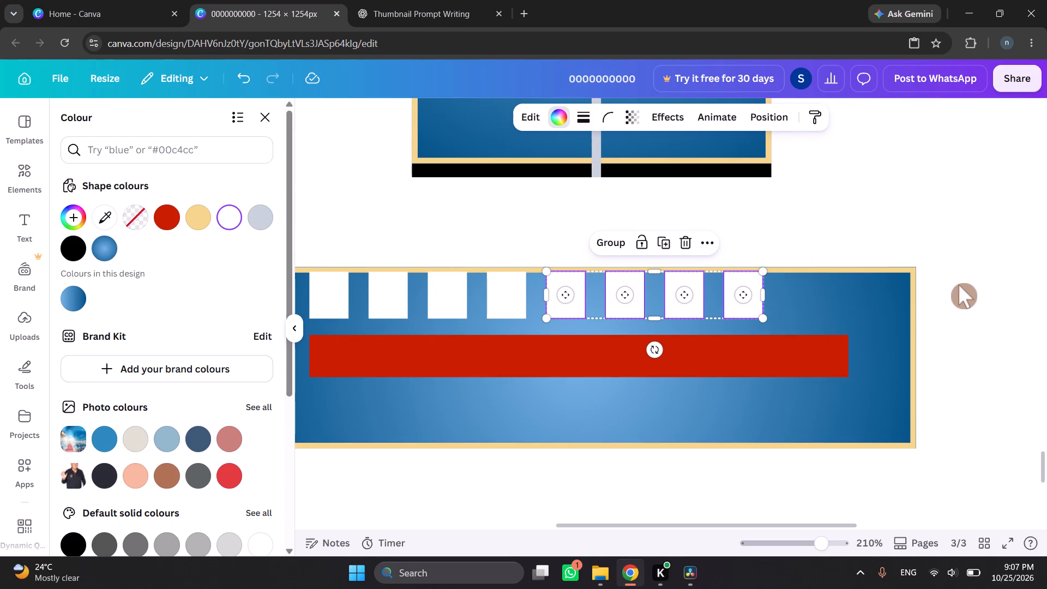
key("ctrl+c")
key("ctrl+v")
left_click_drag(715, 331, 879, 322)
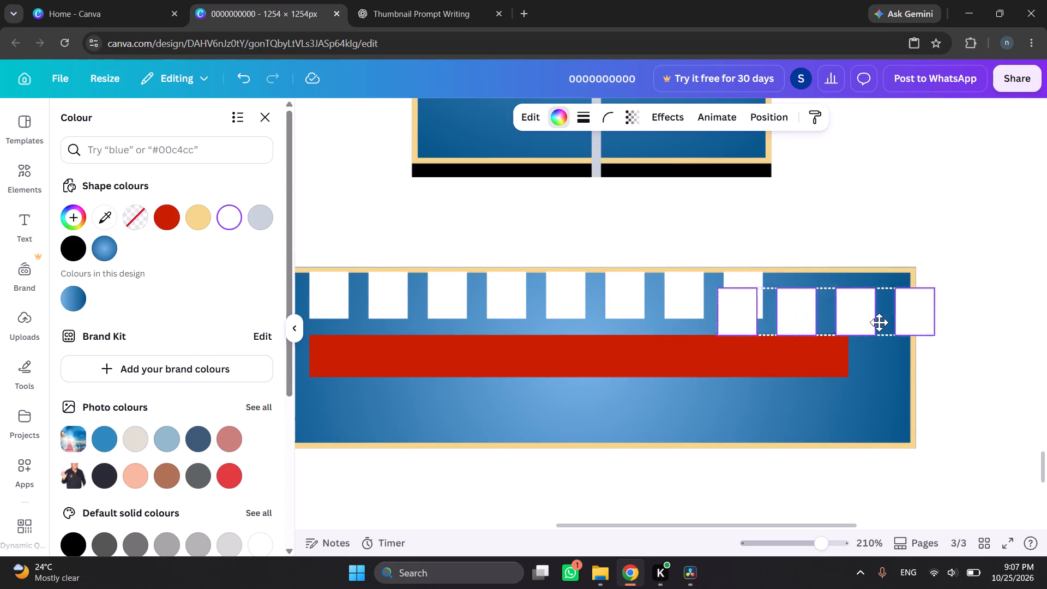
left_click_drag(879, 322, 930, 311)
left_click(944, 339)
Delete the last two white blocks that extend beyond the lower bar's right end.
left_click(924, 286)
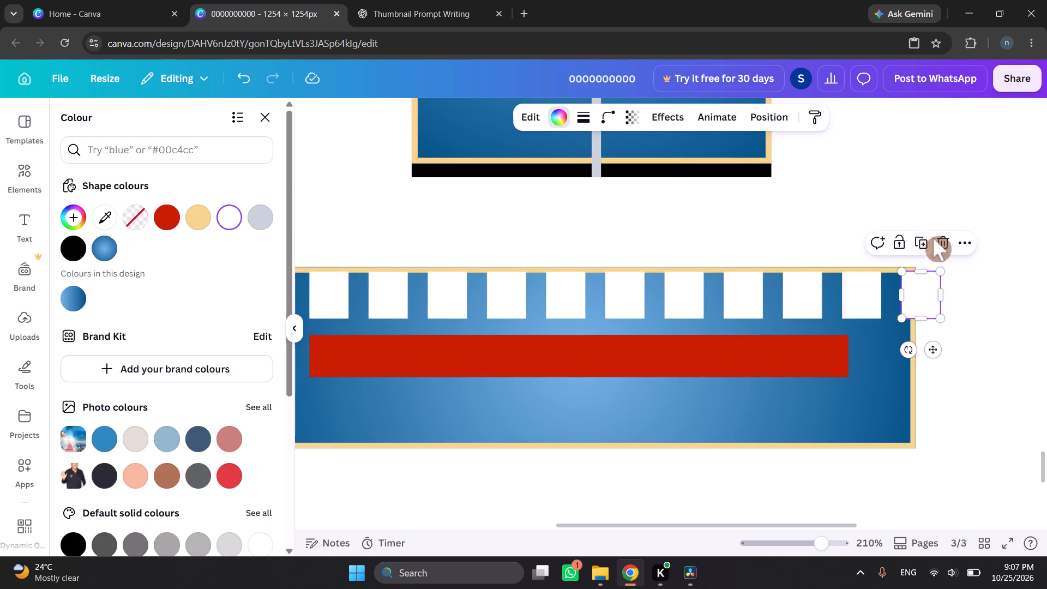
left_click(942, 239)
left_click(960, 301)
left_click(968, 293)
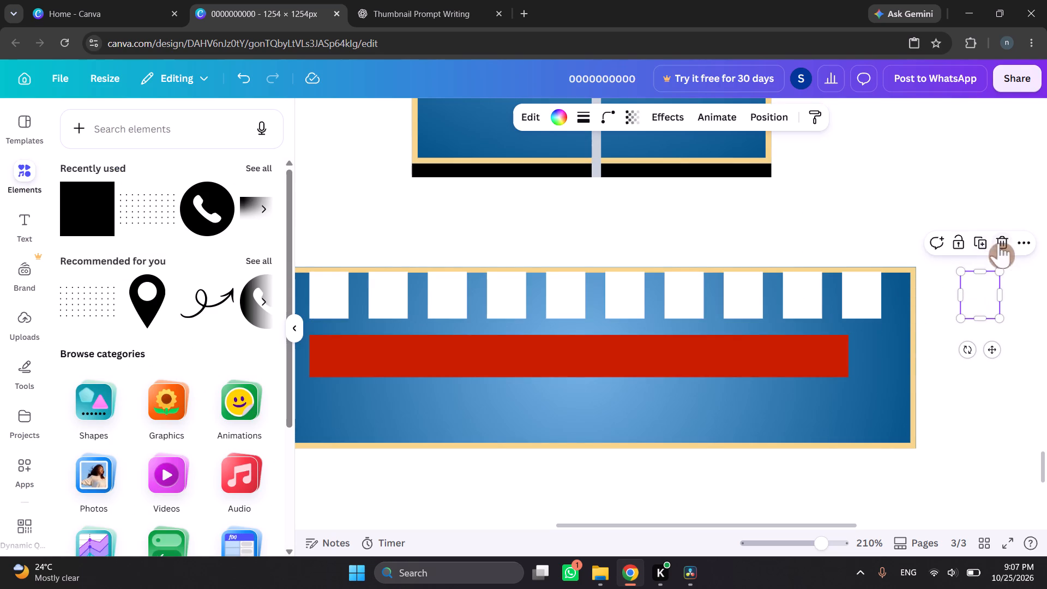
left_click(998, 243)
Duplicate the complete row of ten white blocks.
scroll(918, 335, "down", 1, "ctrl")
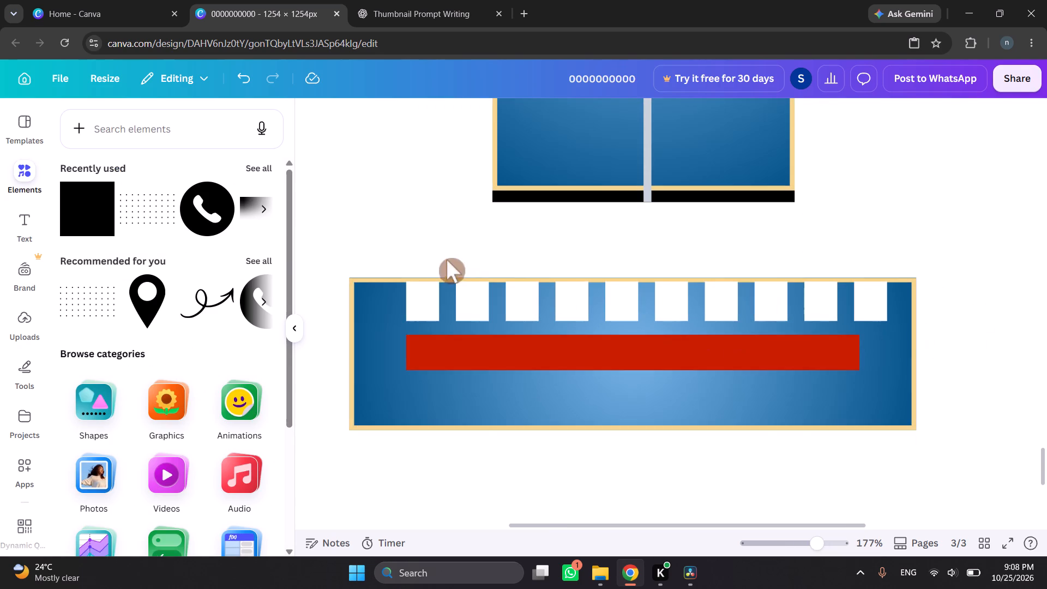
left_click(428, 297)
left_click(485, 300, "shift")
left_click(509, 298, "shift")
left_click(575, 299, "shift")
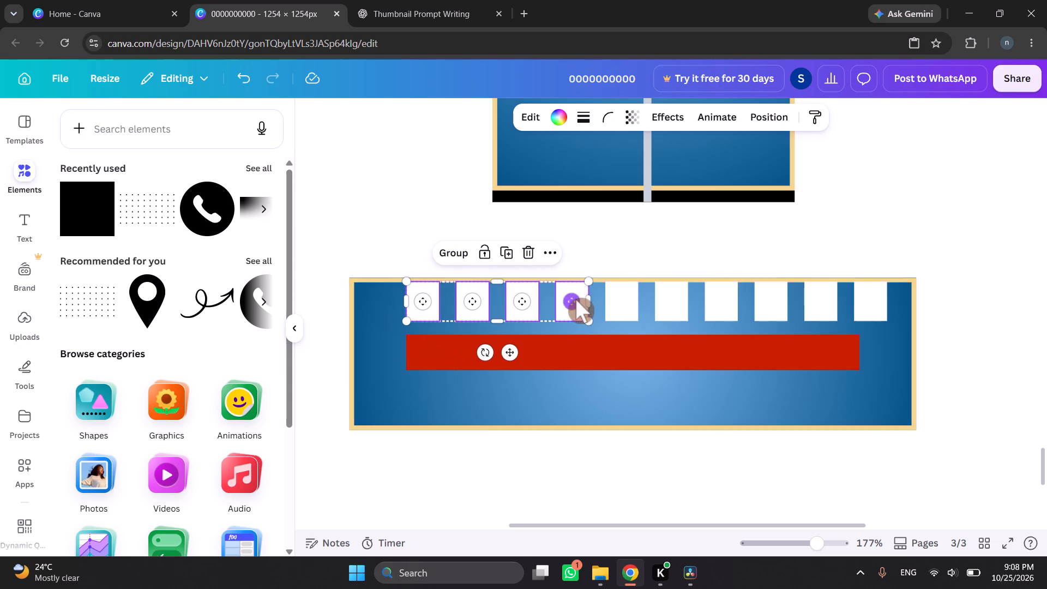
left_click(621, 300, "shift")
left_click(683, 302, "shift")
left_click(714, 302, "shift")
left_click(759, 306, "shift")
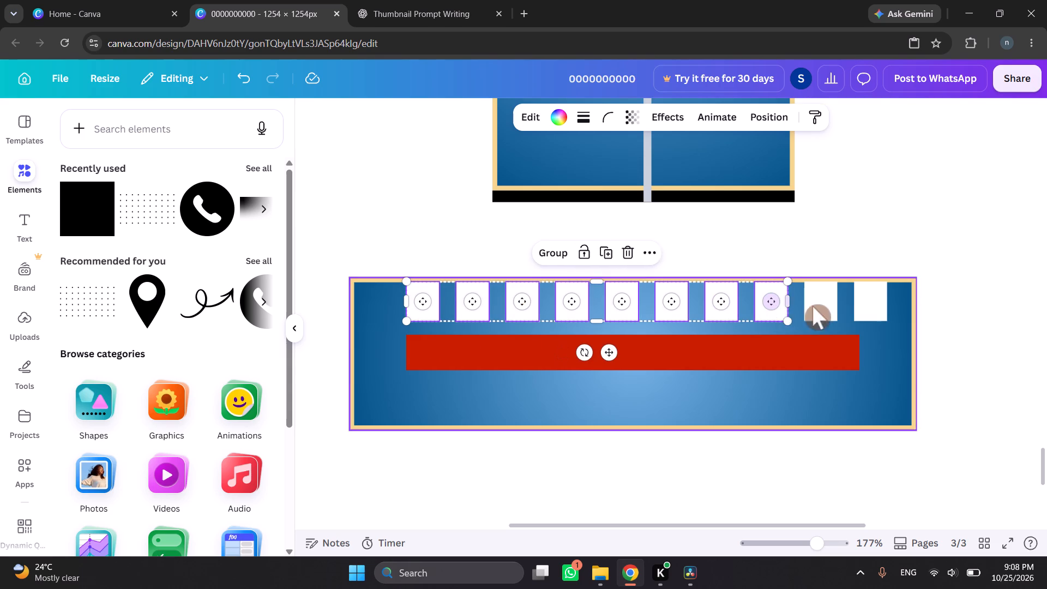
left_click(821, 302, "shift")
left_click(865, 298, "shift")
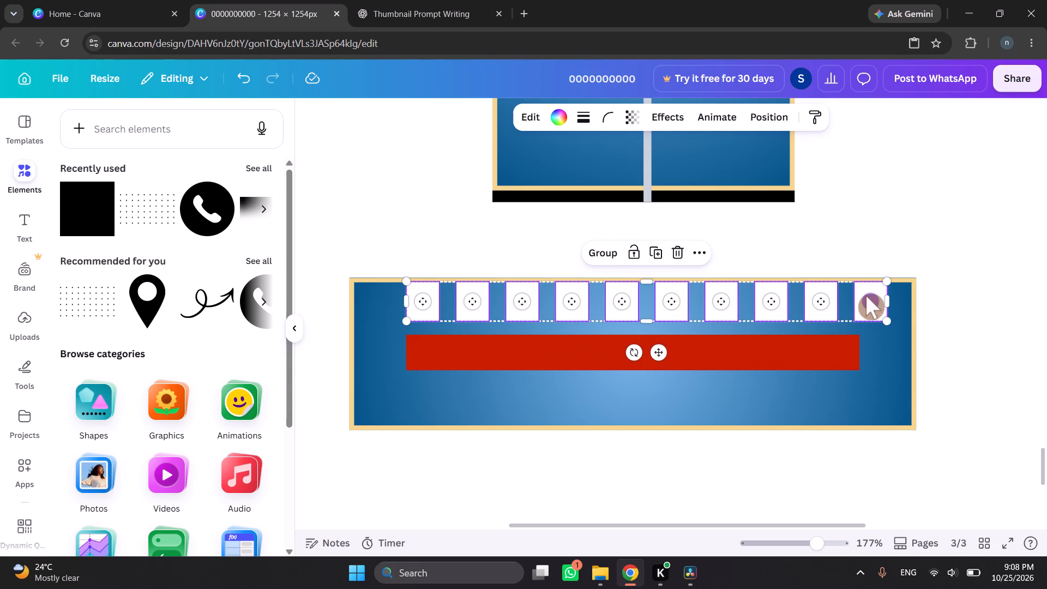
key("ctrl+c")
key("ctrl+c")
key("ctrl+v")
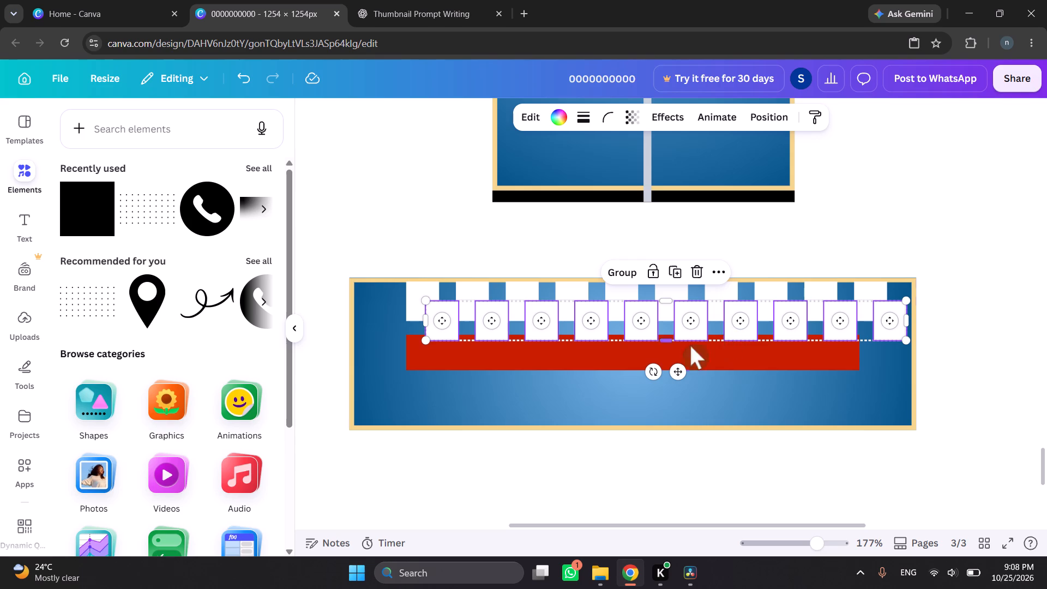
Move the duplicated row between the red strip and the bar's bottom border, 11 below the strip and aligned with the upper row.
left_click_drag(701, 306, 683, 354)
key("ctrl+z")
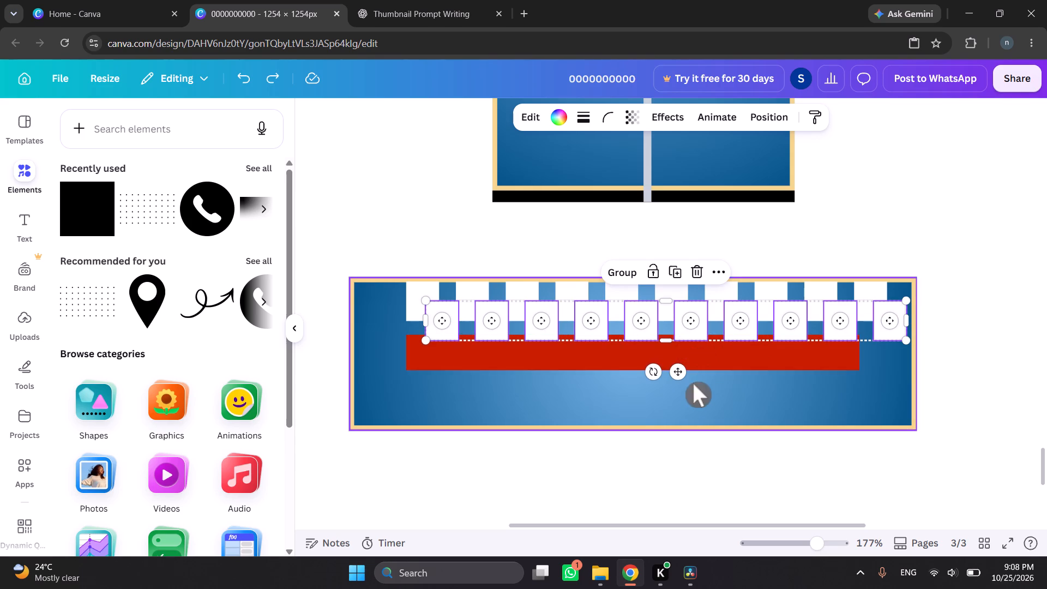
left_click_drag(675, 372, 654, 452)
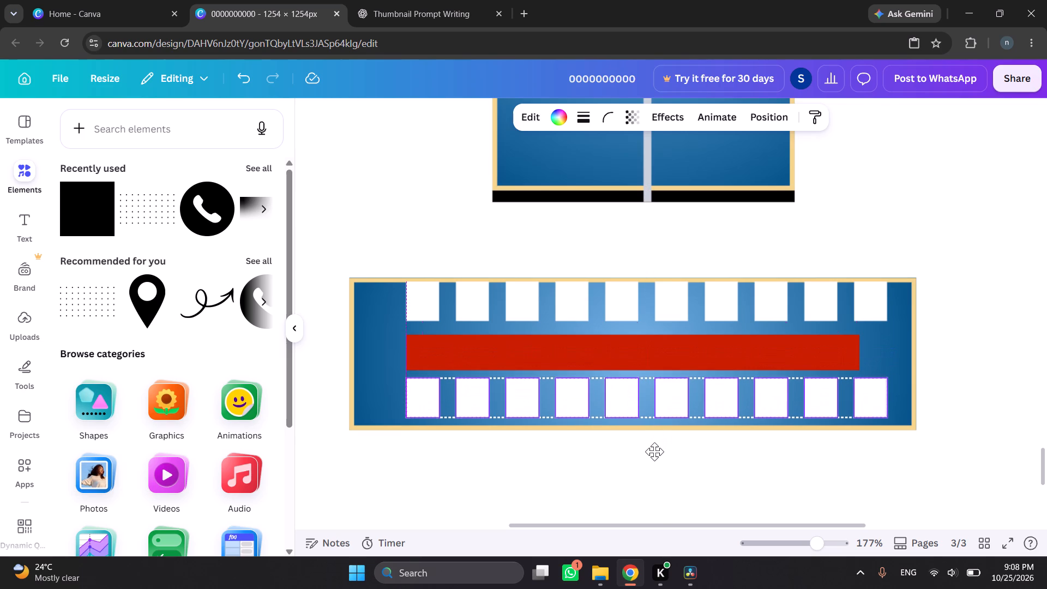
left_click_drag(654, 452, 646, 457)
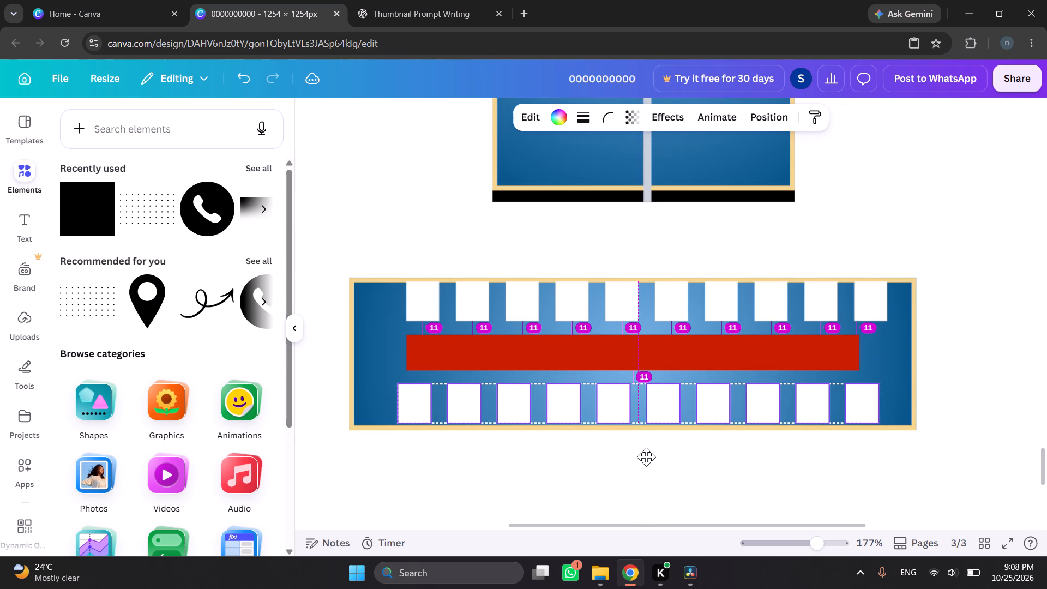
left_click_drag(646, 457, 655, 454)
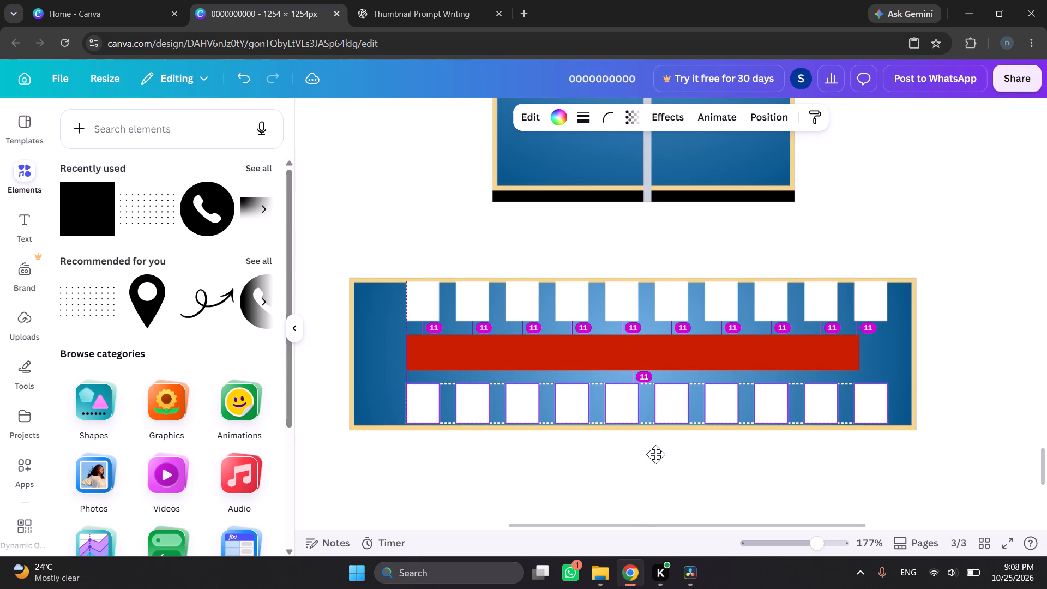
left_click_drag(655, 454, 659, 454)
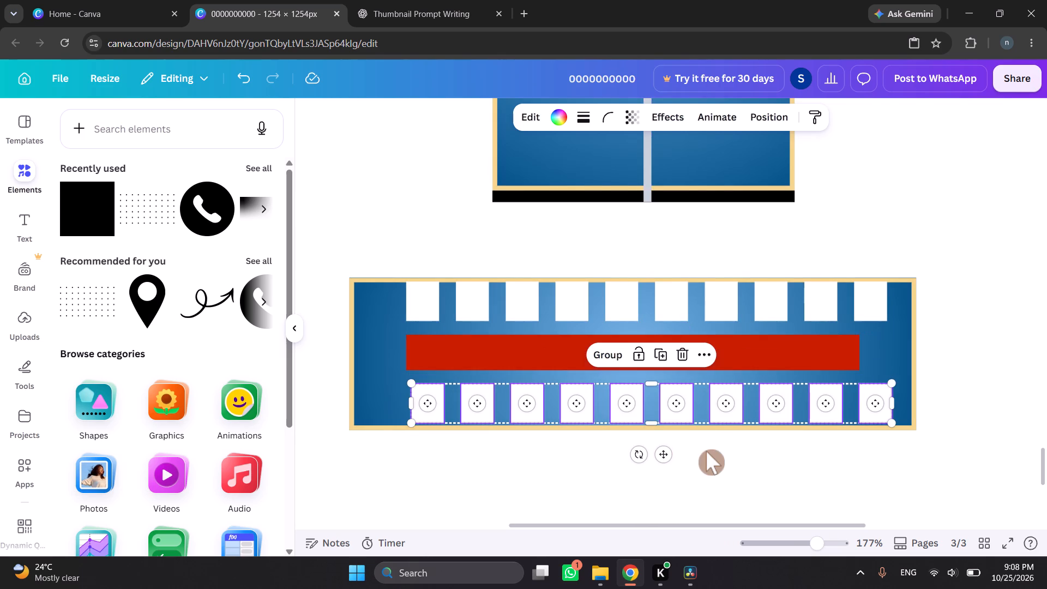
key("Down")
key("Down")
key("Down")
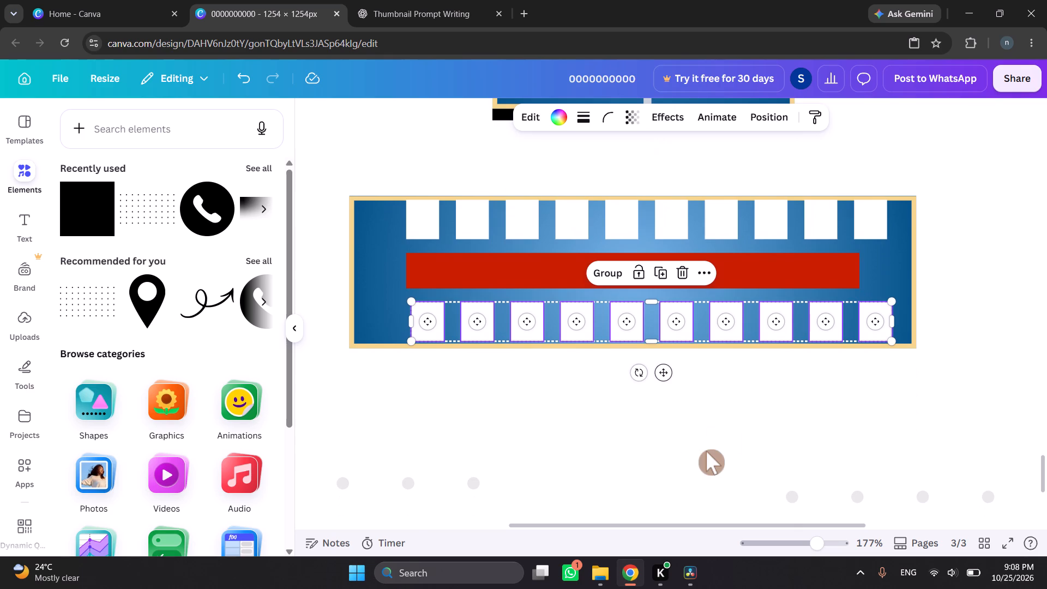
left_click_drag(662, 369, 657, 372)
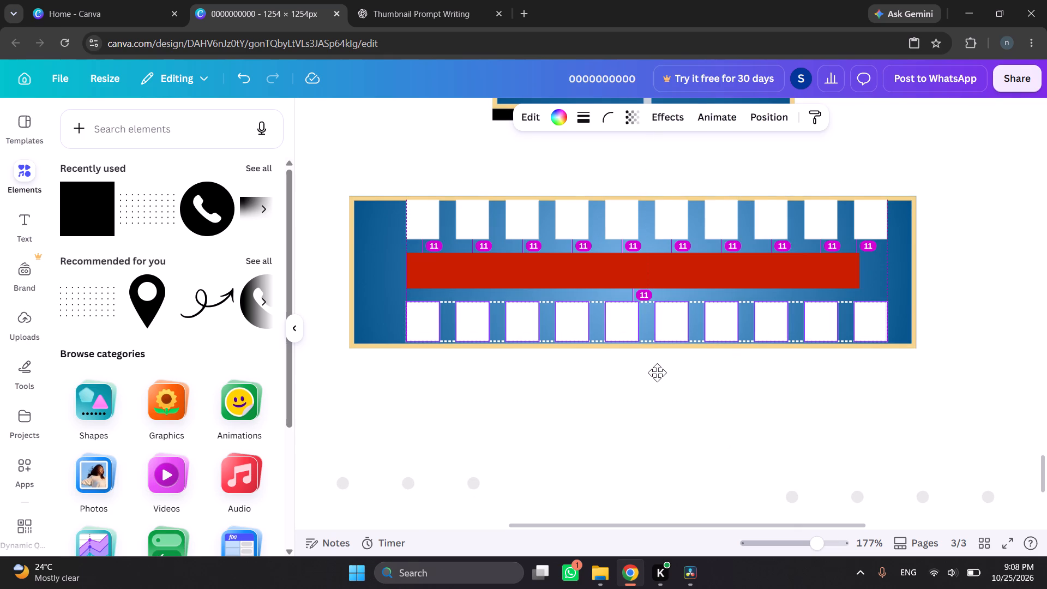
left_click_drag(657, 372, 657, 371)
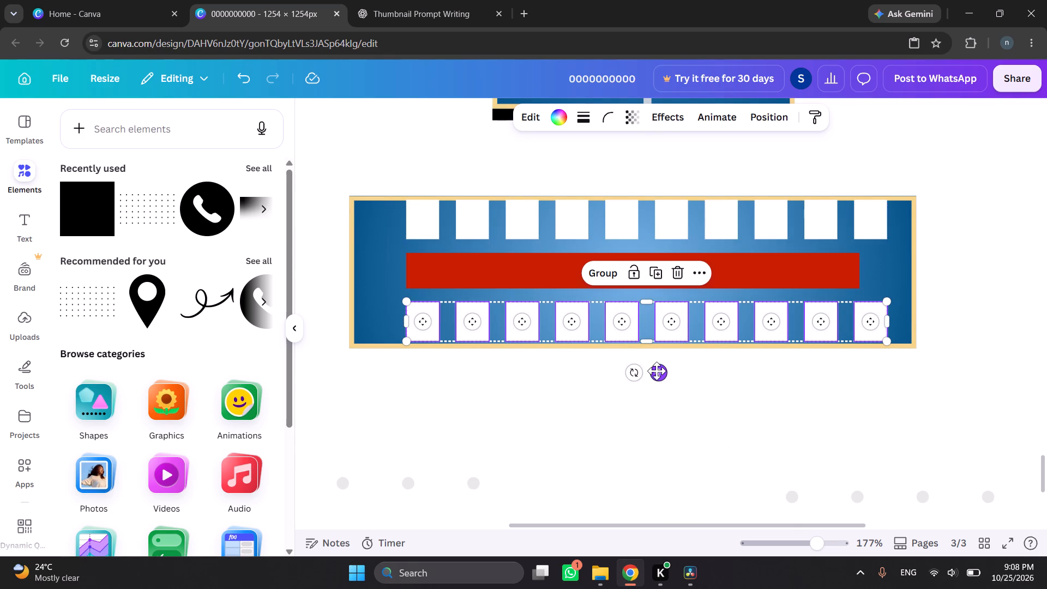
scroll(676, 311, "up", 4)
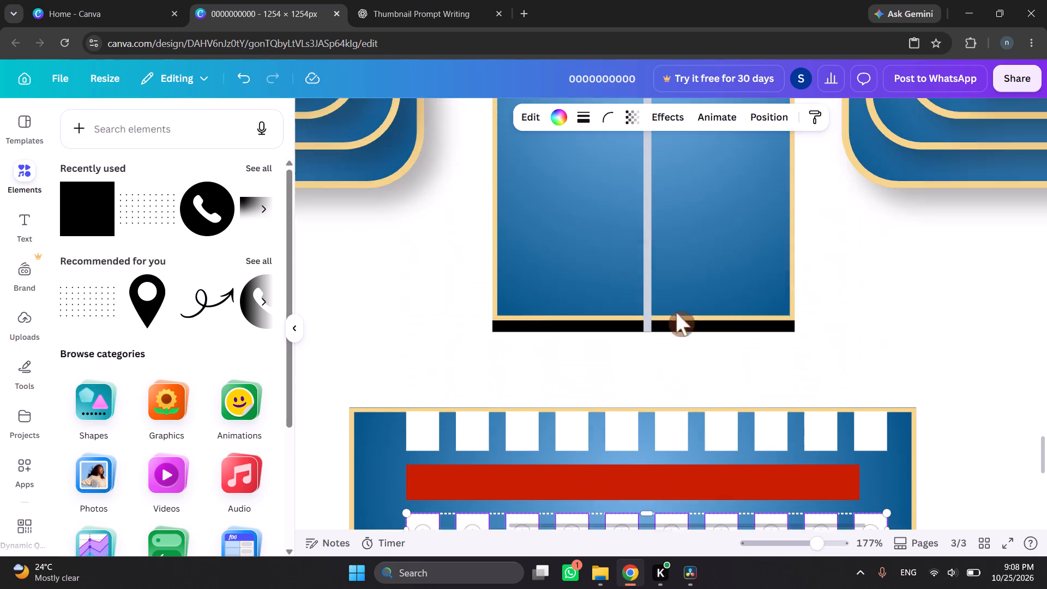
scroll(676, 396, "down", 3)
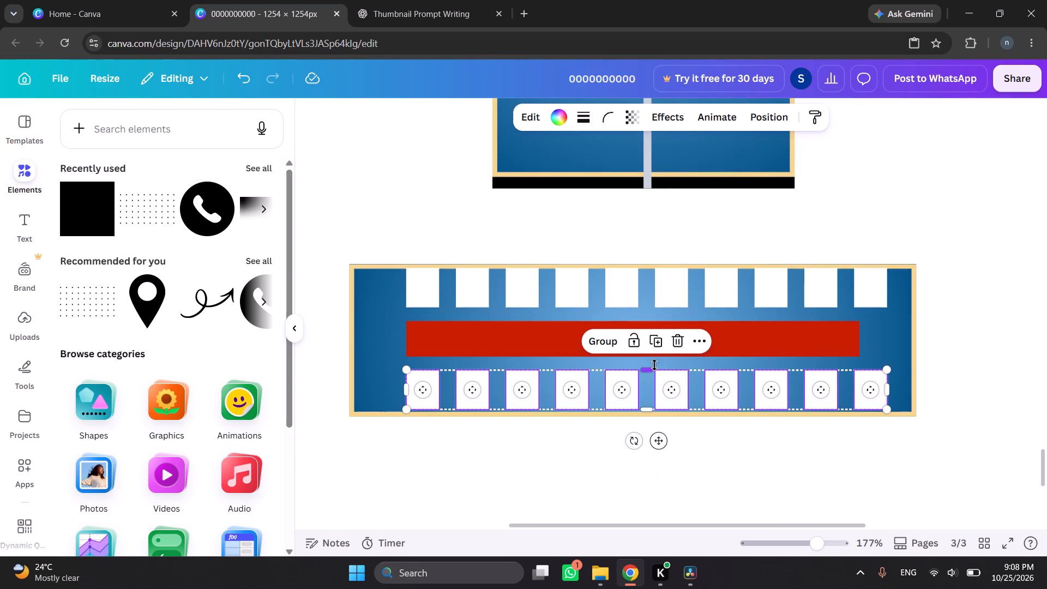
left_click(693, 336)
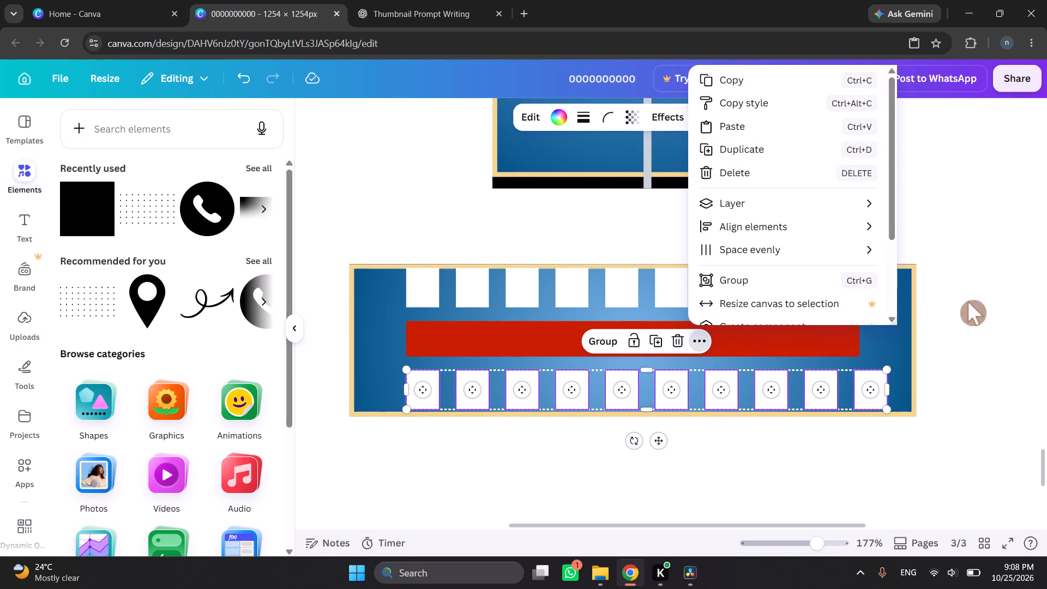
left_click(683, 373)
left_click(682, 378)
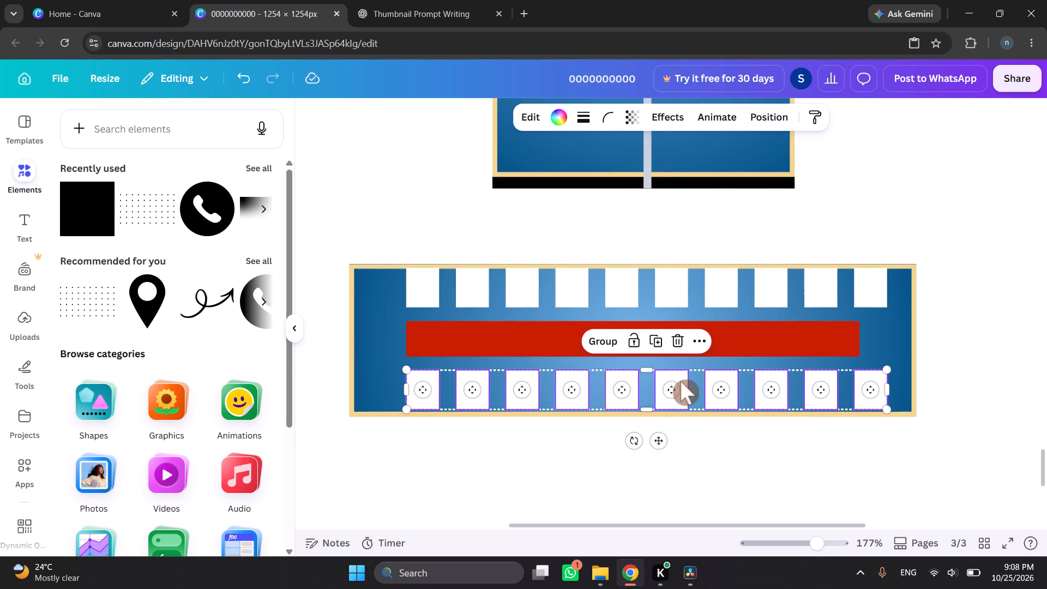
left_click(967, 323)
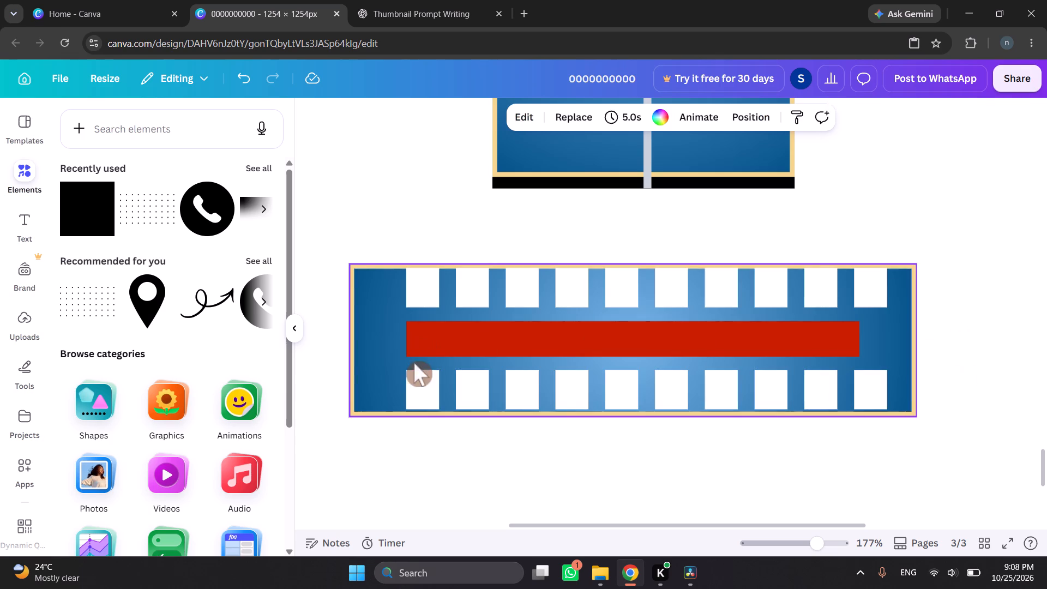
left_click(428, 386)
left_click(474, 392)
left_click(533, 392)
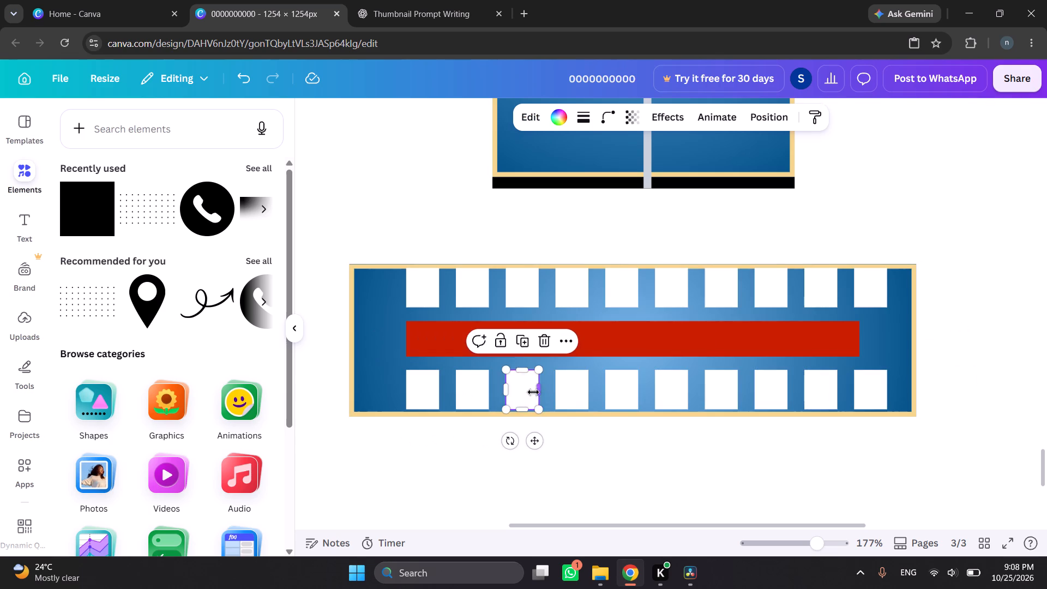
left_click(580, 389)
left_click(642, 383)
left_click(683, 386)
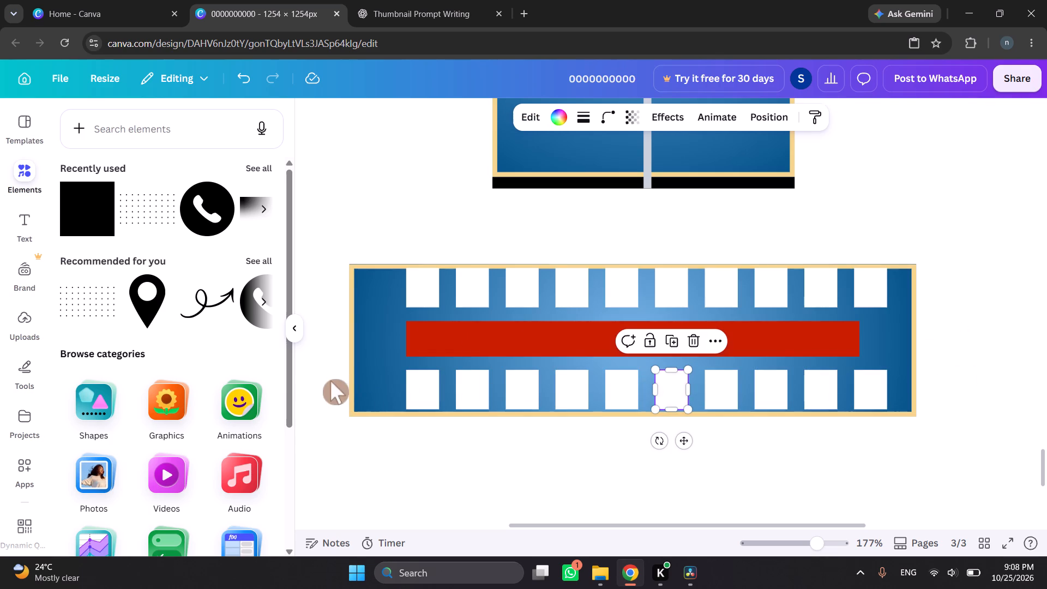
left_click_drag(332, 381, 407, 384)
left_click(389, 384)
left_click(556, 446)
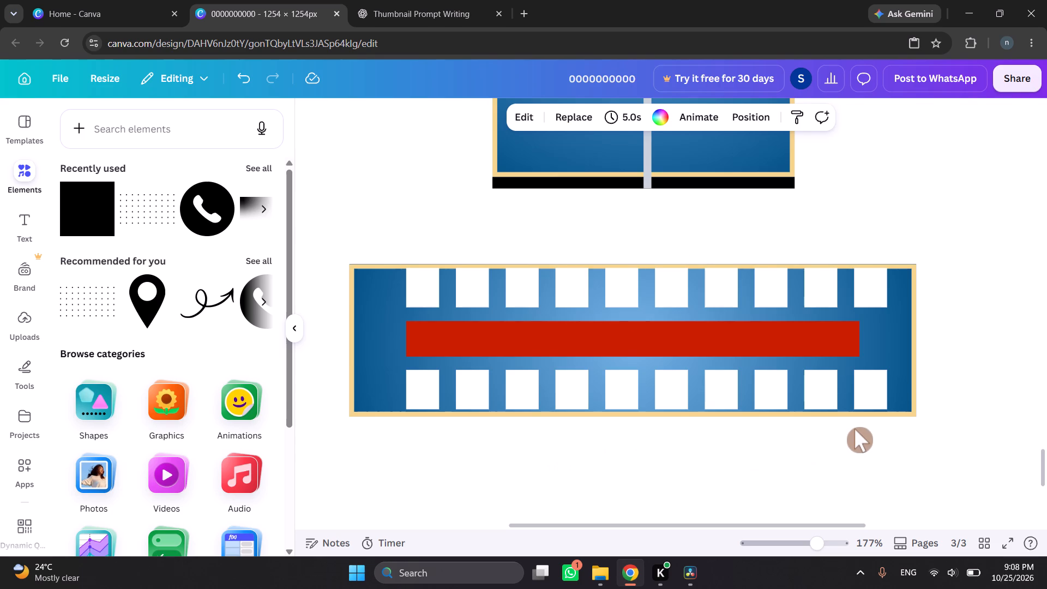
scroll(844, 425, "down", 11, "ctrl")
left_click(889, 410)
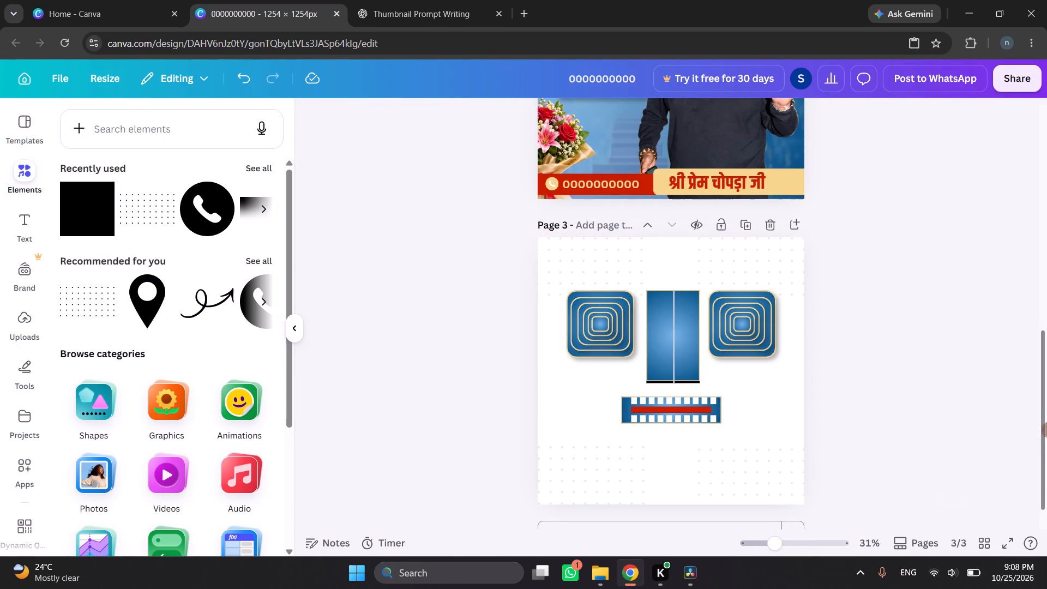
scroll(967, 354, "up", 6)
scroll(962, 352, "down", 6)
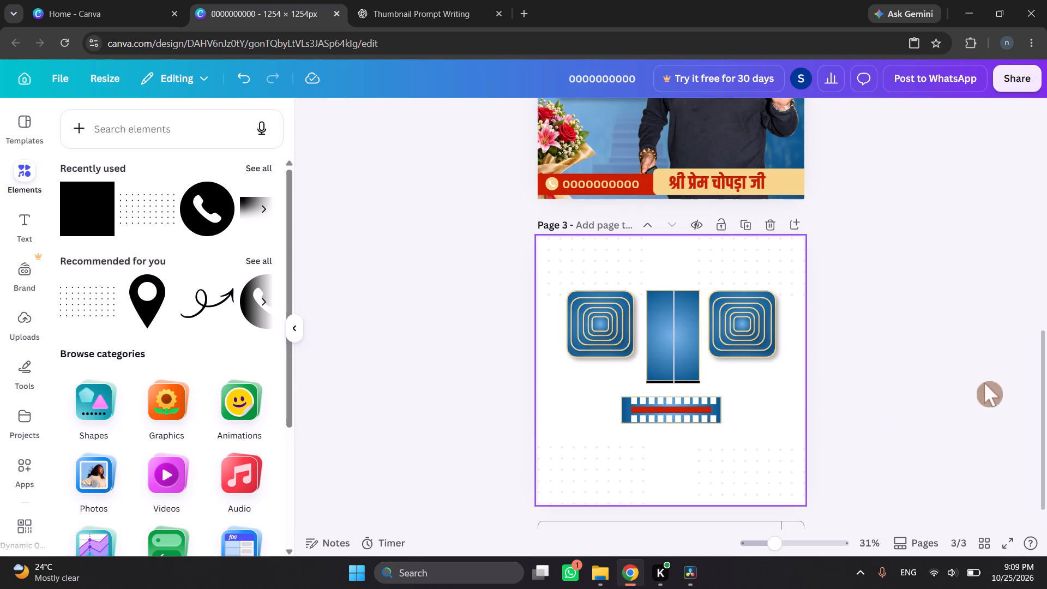
Add a square shape to page 3 and enlarge it until it surrounds all the artwork, leaving a narrow page margin.
left_click(91, 225)
left_click_drag(688, 386, 628, 322)
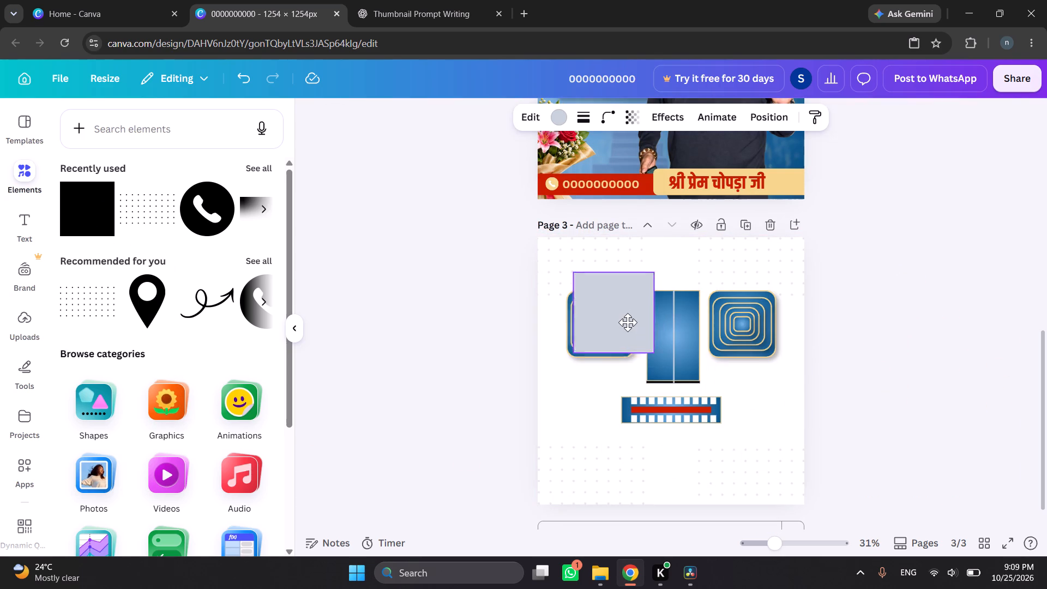
left_click_drag(628, 322, 612, 314)
left_click_drag(638, 336, 808, 469)
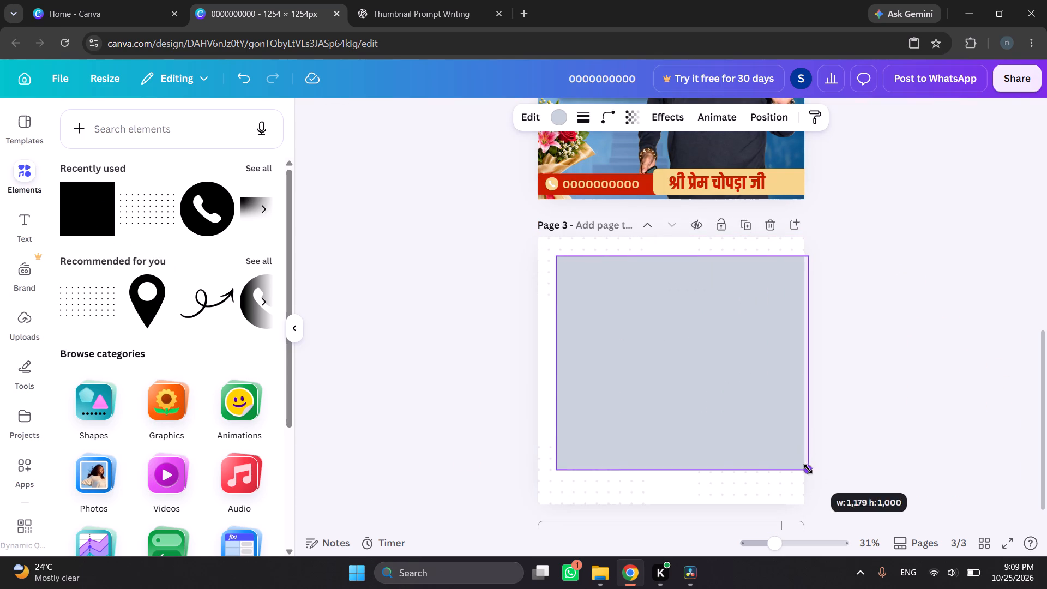
left_click_drag(808, 469, 795, 485)
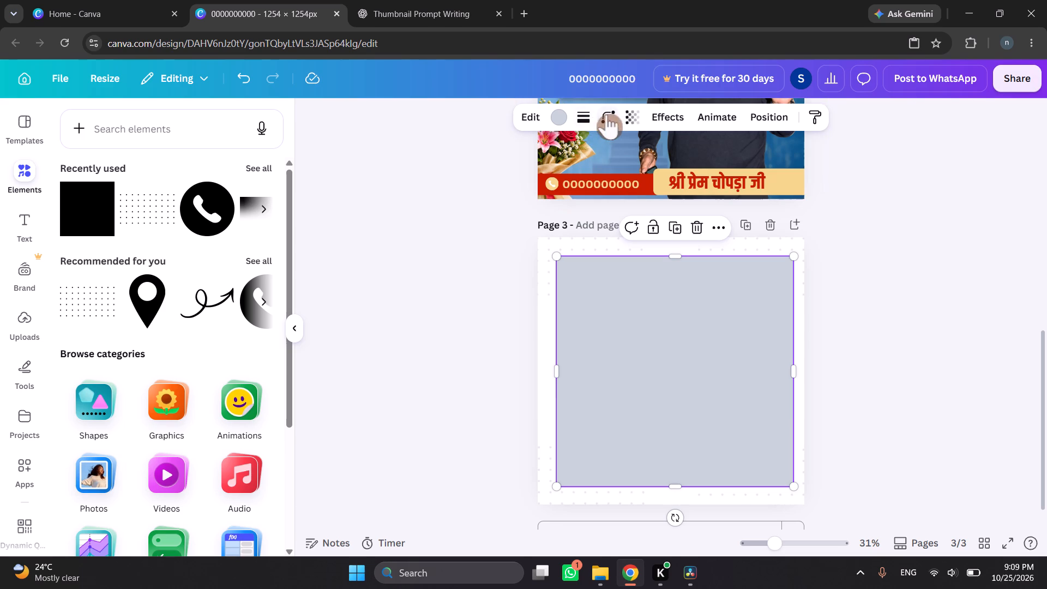
Set the large square's corner rounding to 38 and make its fill transparent.
left_click(607, 114)
left_click_drag(551, 180, 576, 179)
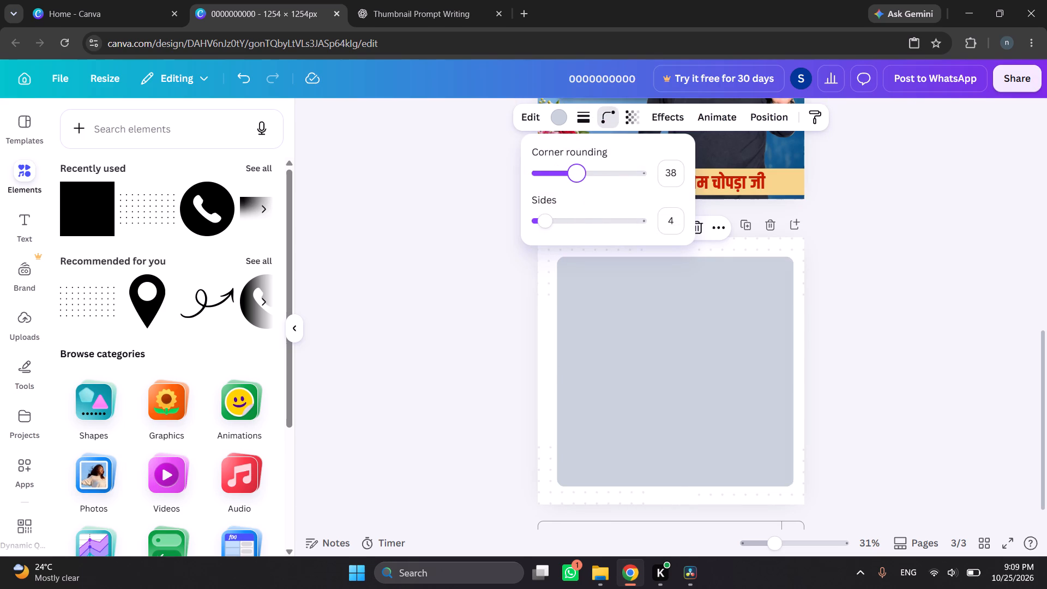
left_click_drag(576, 179, 576, 178)
left_click(557, 121)
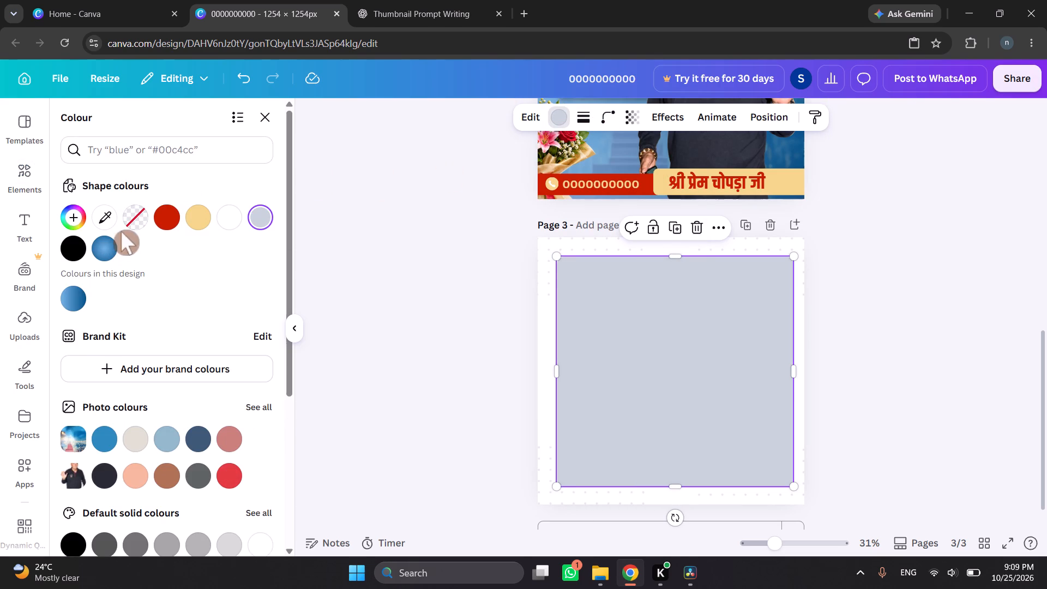
left_click(134, 223)
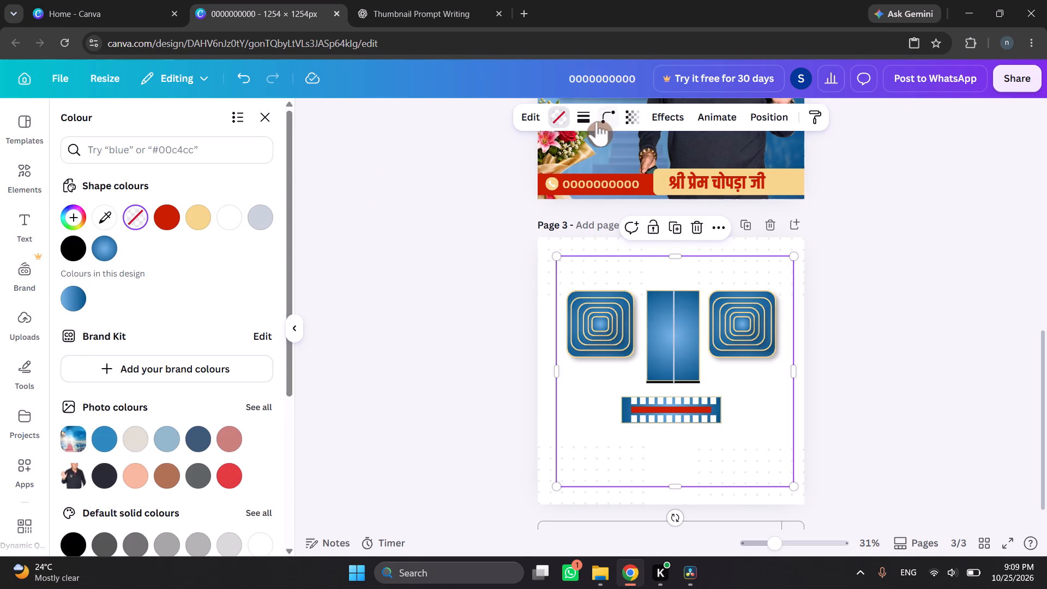
Give the unfilled large square a solid light-gold outline.
left_click(576, 121)
left_click(540, 151)
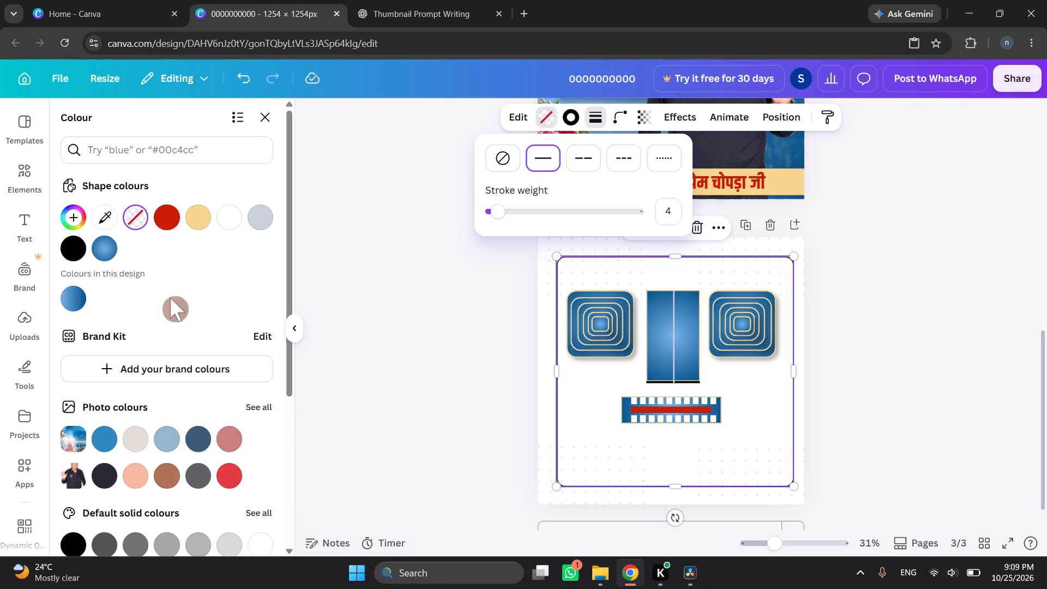
left_click(200, 213)
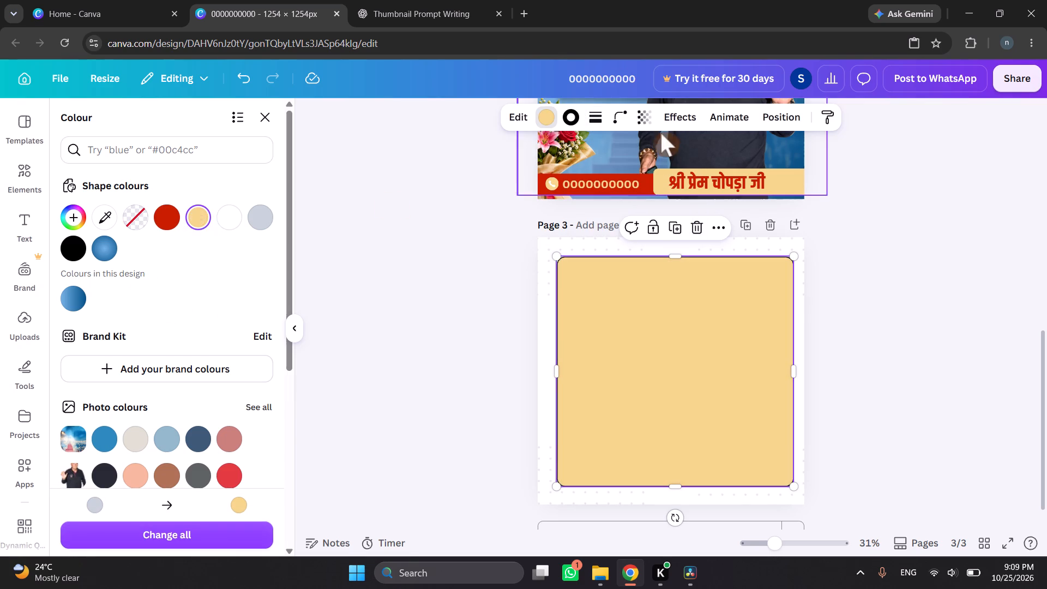
left_click(141, 223)
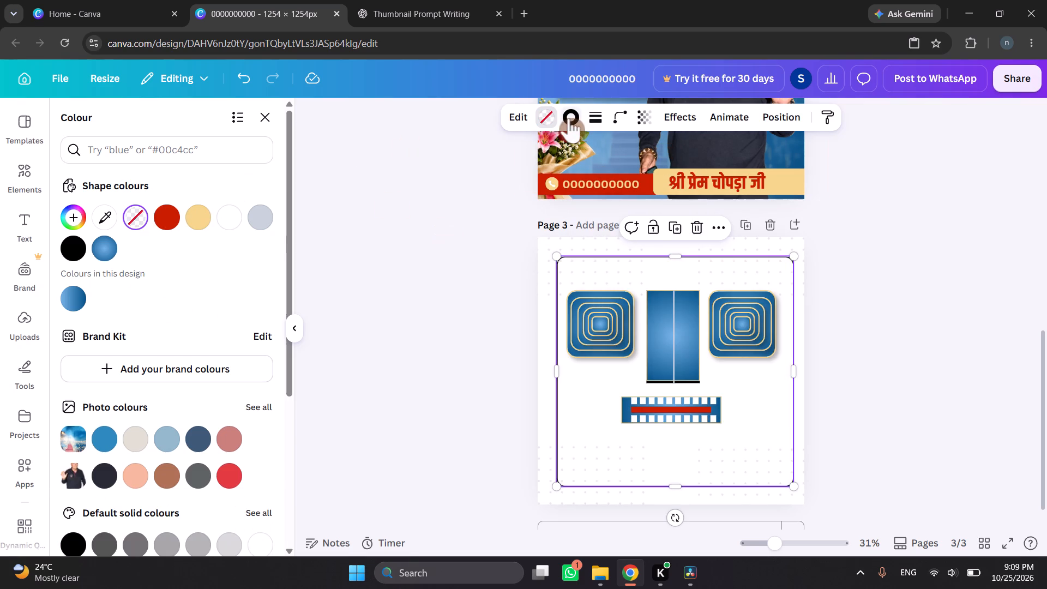
left_click(569, 118)
left_click(130, 219)
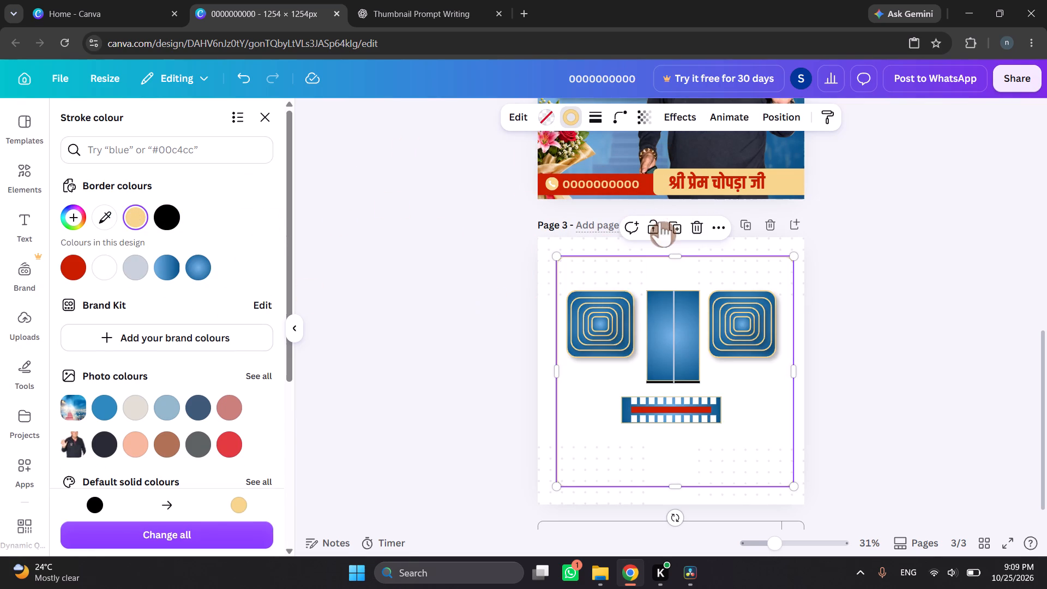
Set the frame's corner rounding to 52 and its stroke weight to 11.
left_click(624, 119)
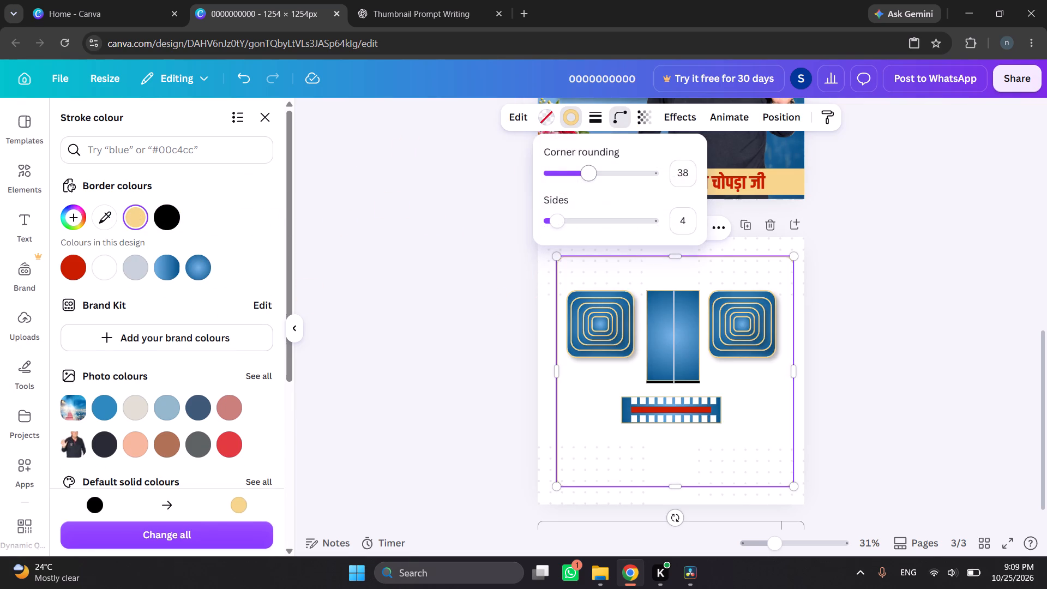
left_click_drag(587, 173, 604, 176)
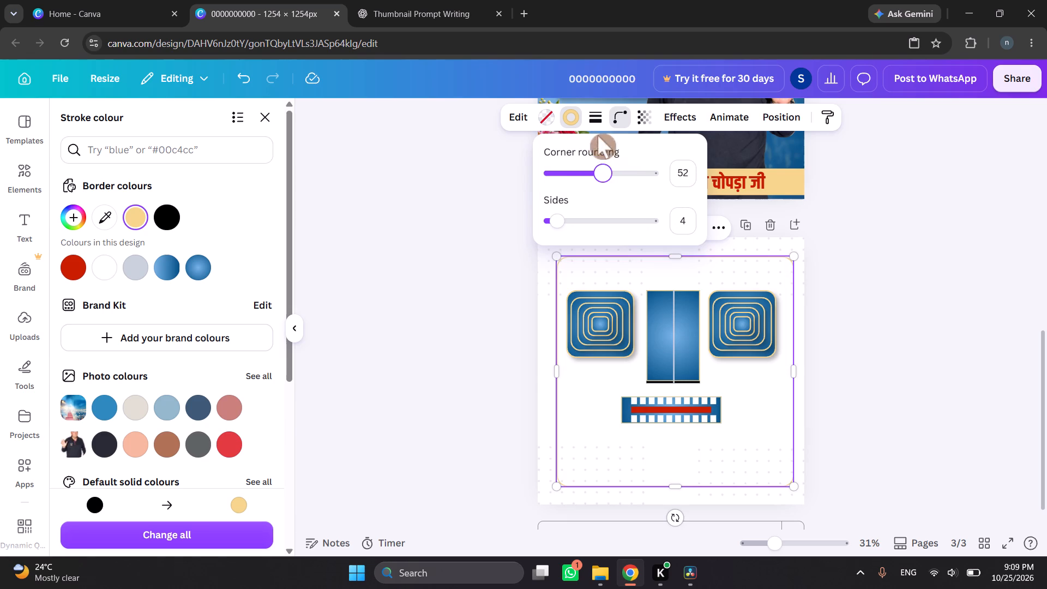
left_click(598, 127)
left_click_drag(514, 210, 528, 212)
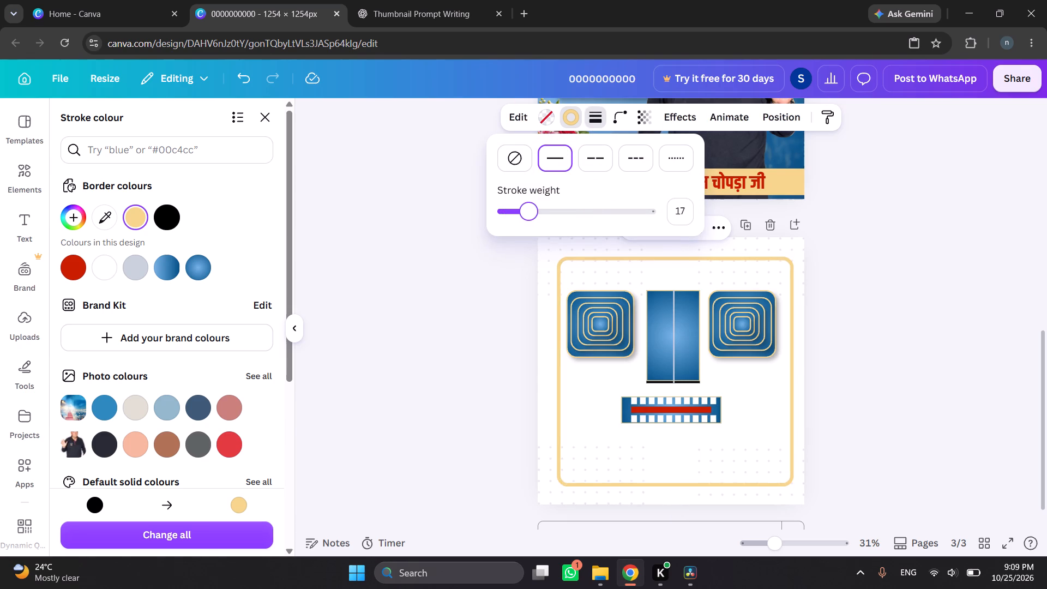
left_click_drag(528, 212, 519, 212)
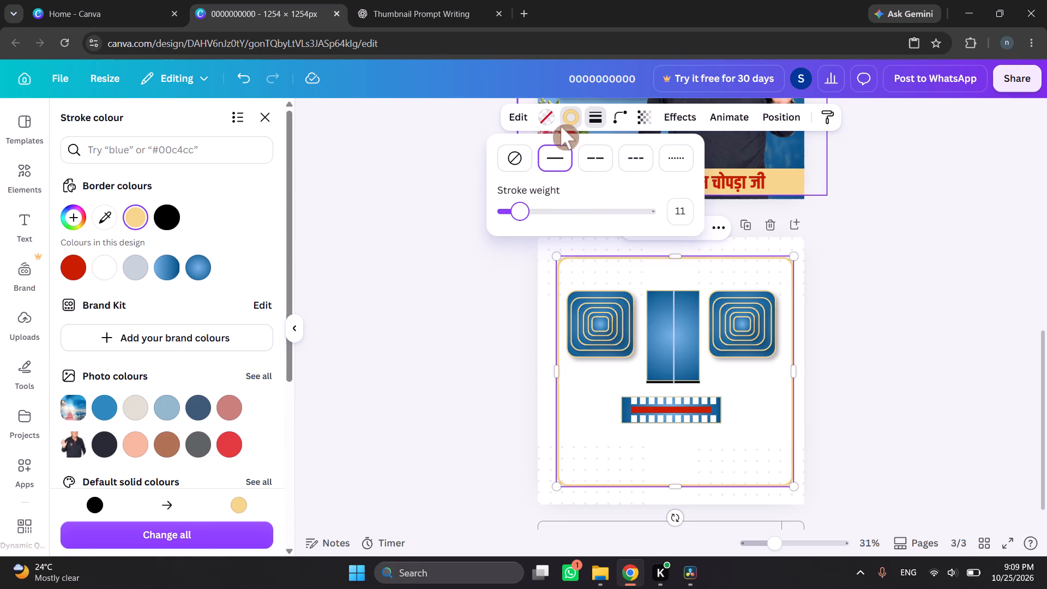
Recolour the frame's outline with the design's light-to-dark blue linear gradient.
left_click(171, 263)
double_click(451, 289)
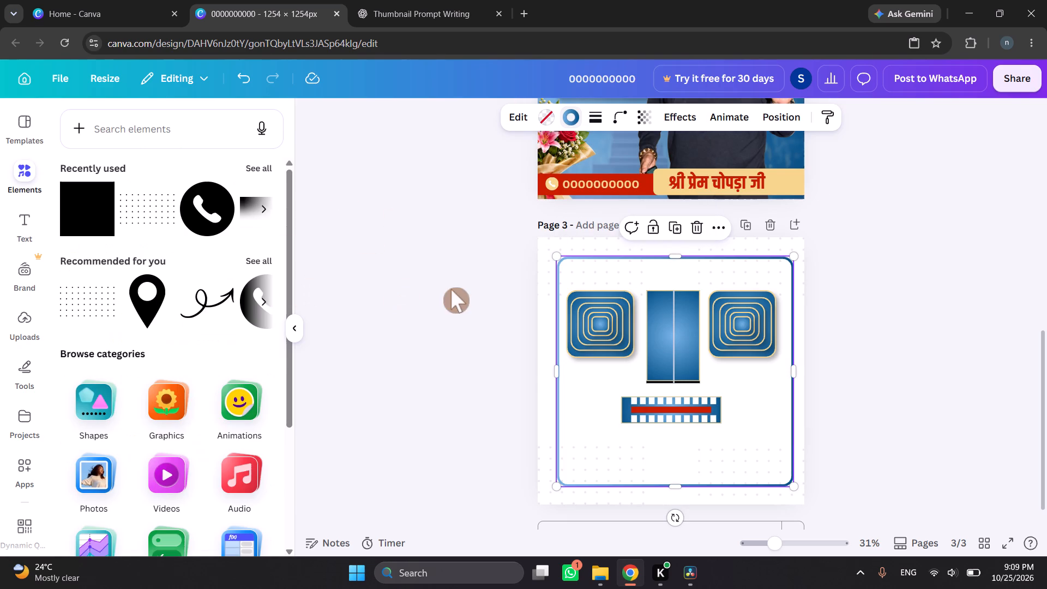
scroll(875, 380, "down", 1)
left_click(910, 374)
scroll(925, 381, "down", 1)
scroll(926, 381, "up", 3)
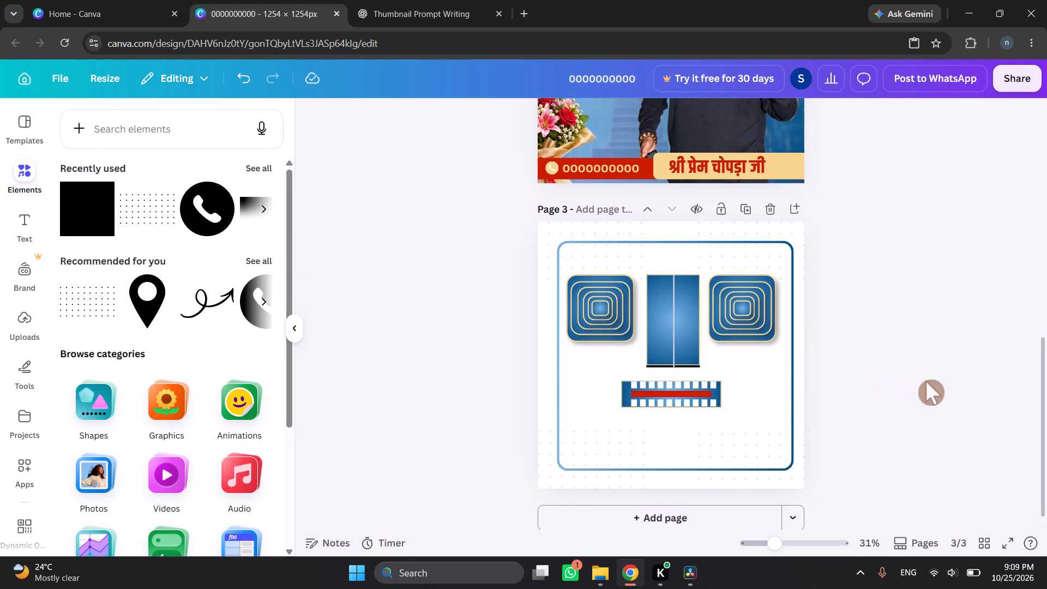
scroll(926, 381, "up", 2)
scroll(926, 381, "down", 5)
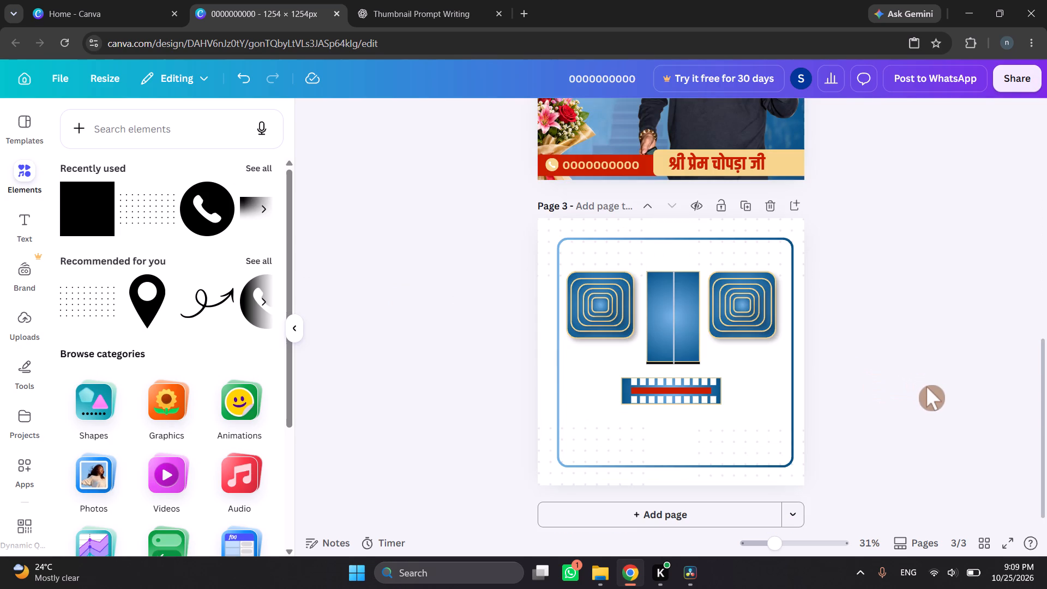